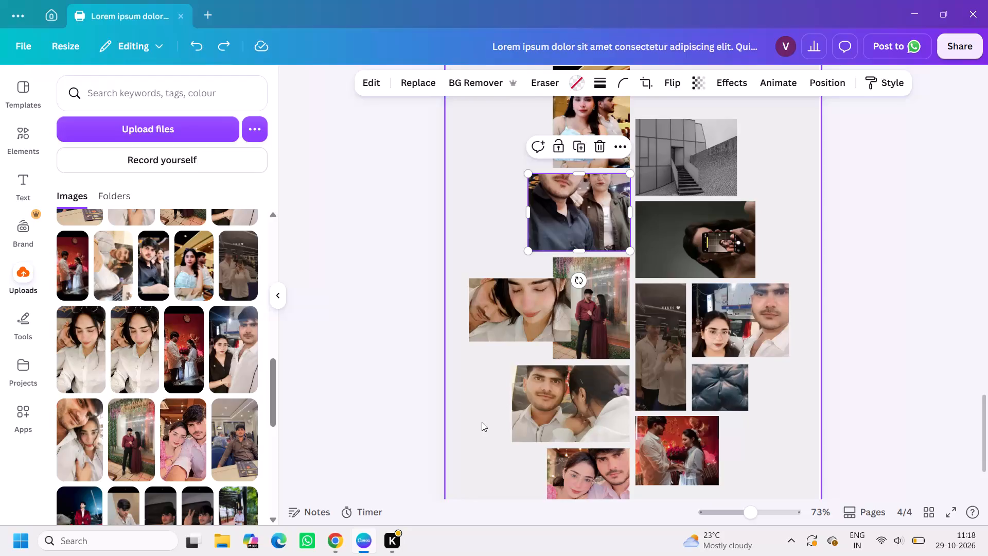
# Replace the dark photo of a person holding up a phone with the uploaded photo of the man standing in a pale hallway.
pyautogui.scroll(-2, 157, 444)
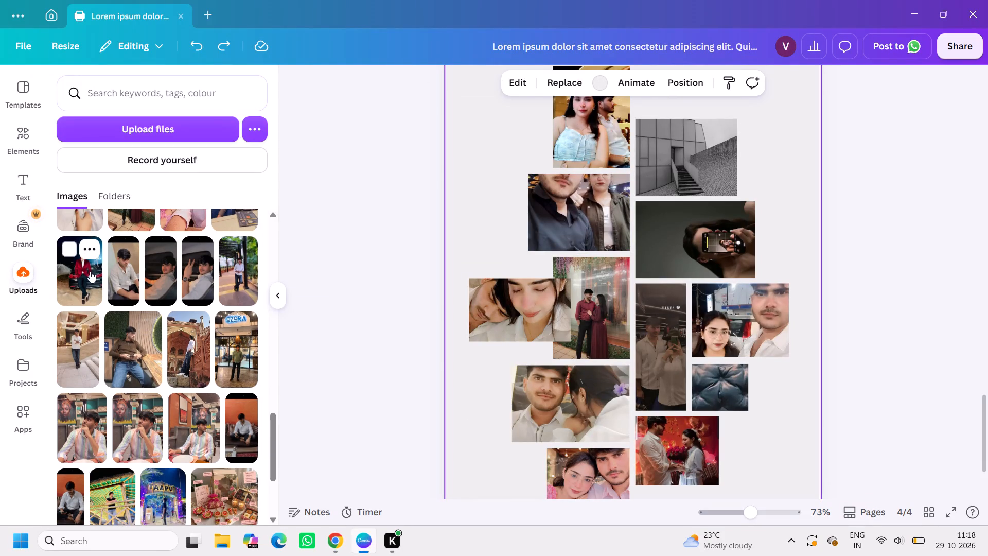
pyautogui.moveTo(86, 345); pyautogui.dragTo(745, 258)
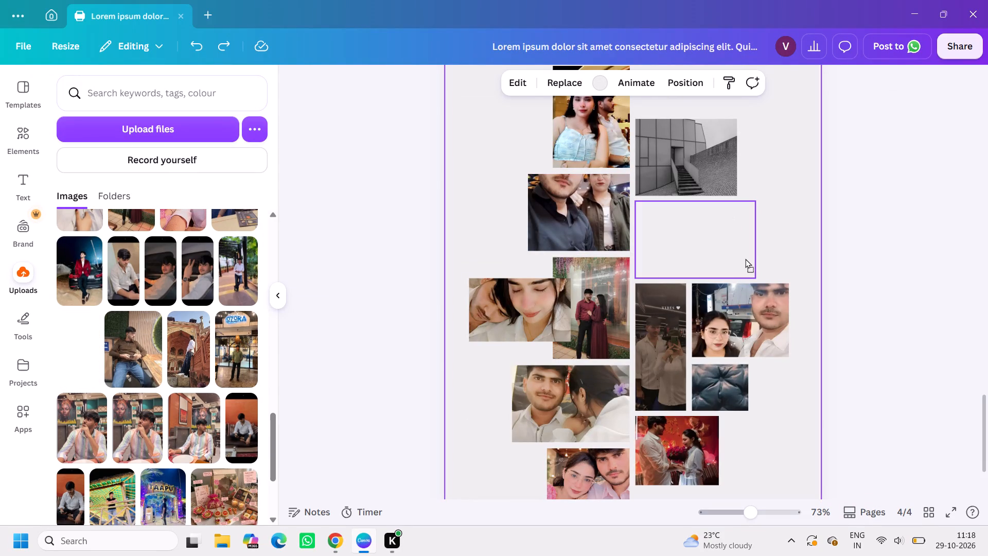
pyautogui.moveTo(745, 258); pyautogui.dragTo(704, 244)
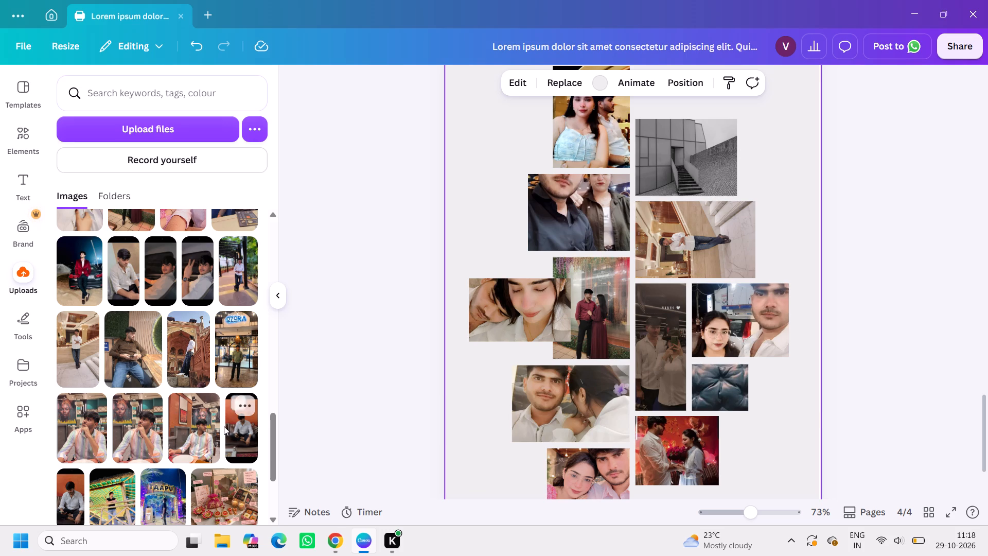
# Add the uploaded photo of the man in the striped shirt, hand on chin, to the page.
pyautogui.click(132, 429)
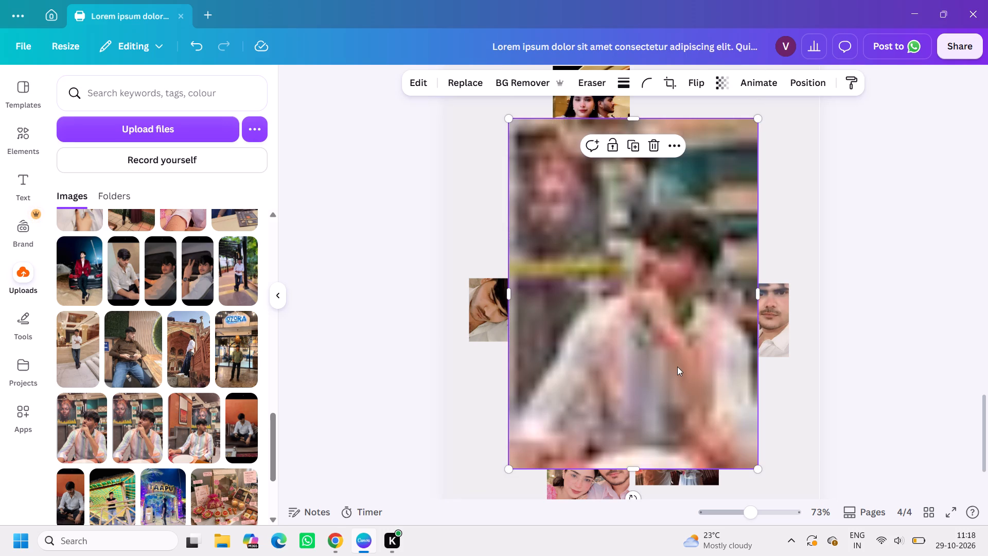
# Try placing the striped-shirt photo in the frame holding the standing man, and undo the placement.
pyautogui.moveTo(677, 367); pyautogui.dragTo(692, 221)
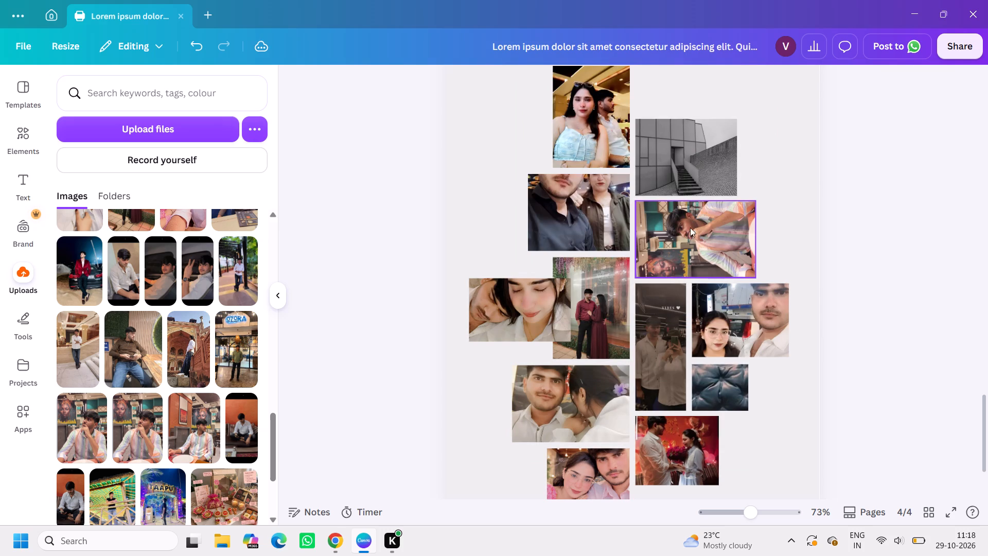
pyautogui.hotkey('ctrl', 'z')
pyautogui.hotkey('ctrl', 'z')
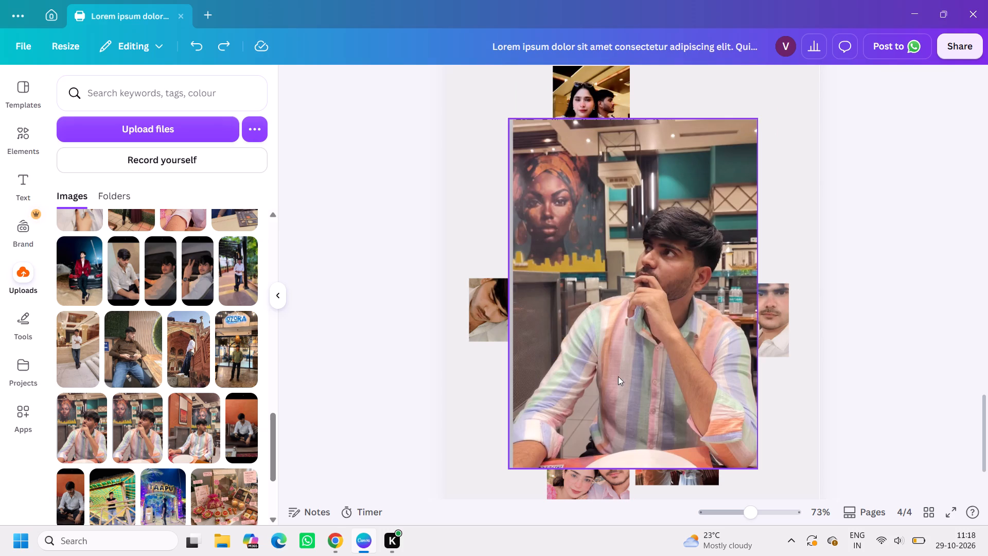
# Place the striped-shirt photo in the frame holding the grey building with stairs.
pyautogui.click(618, 376)
pyautogui.moveTo(677, 206); pyautogui.dragTo(694, 133)
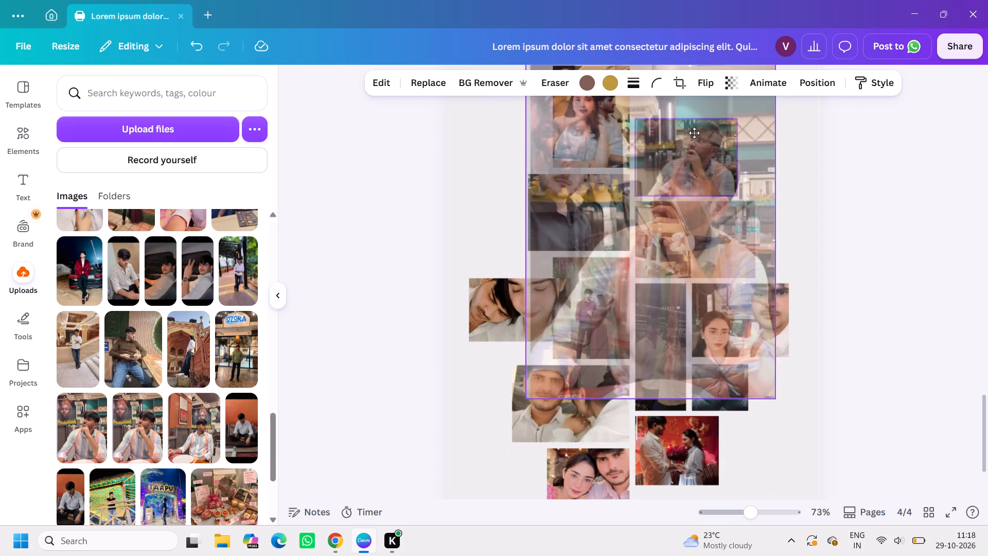
pyautogui.moveTo(694, 133); pyautogui.dragTo(694, 129)
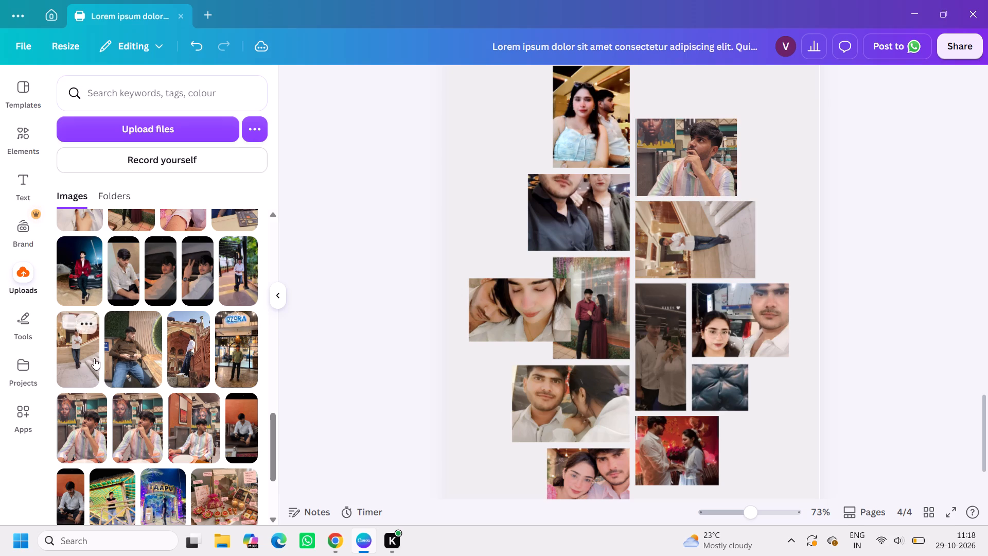
# Fill the small dark leather-texture frame with the uploaded photo of the couple in a dark shirt and pale grey dress.
pyautogui.scroll(4, 174, 282)
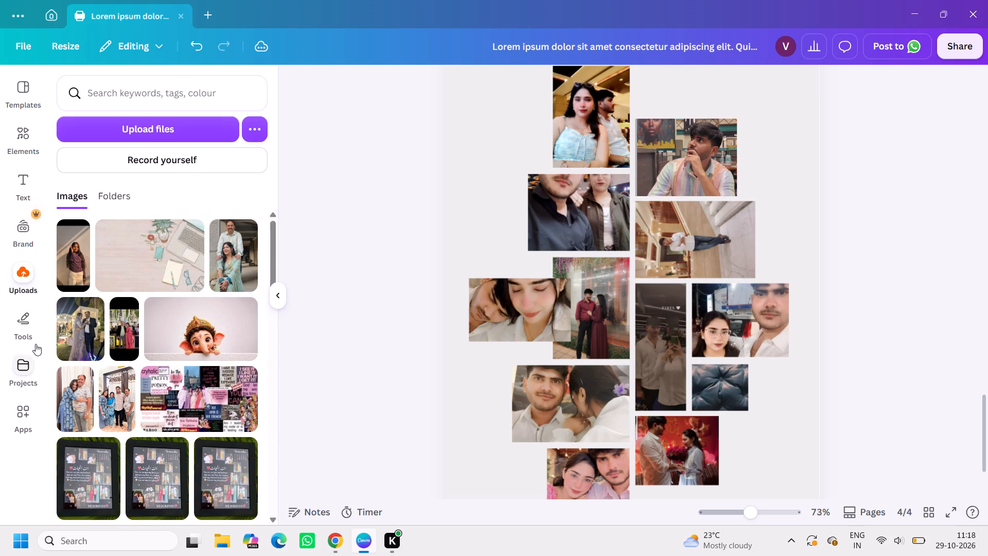
pyautogui.scroll(-2, 252, 432)
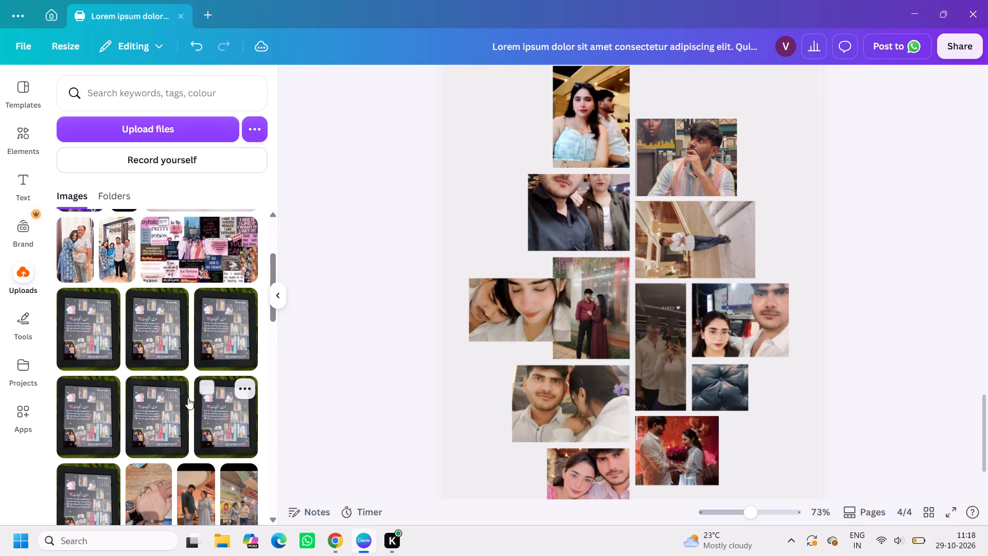
pyautogui.scroll(-2, 181, 390)
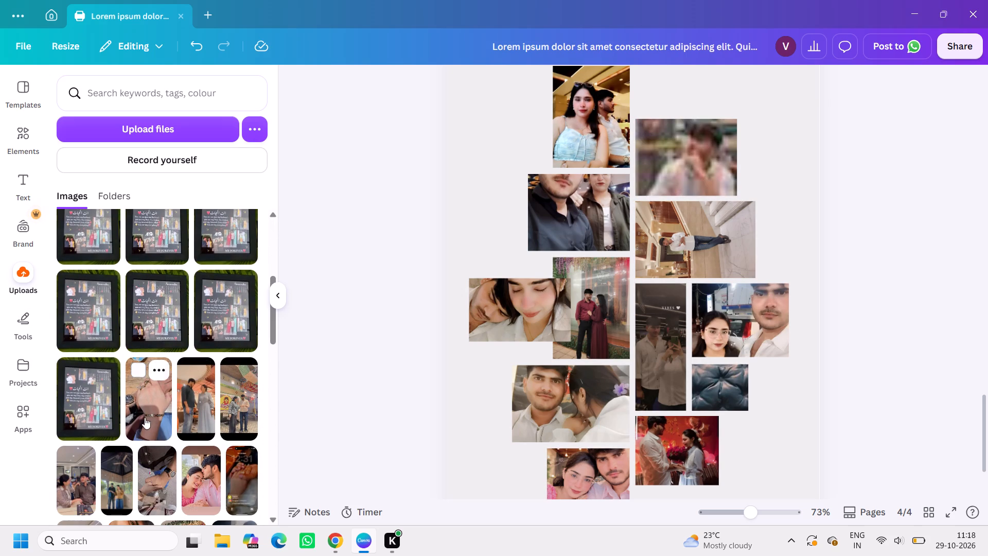
pyautogui.click(207, 414)
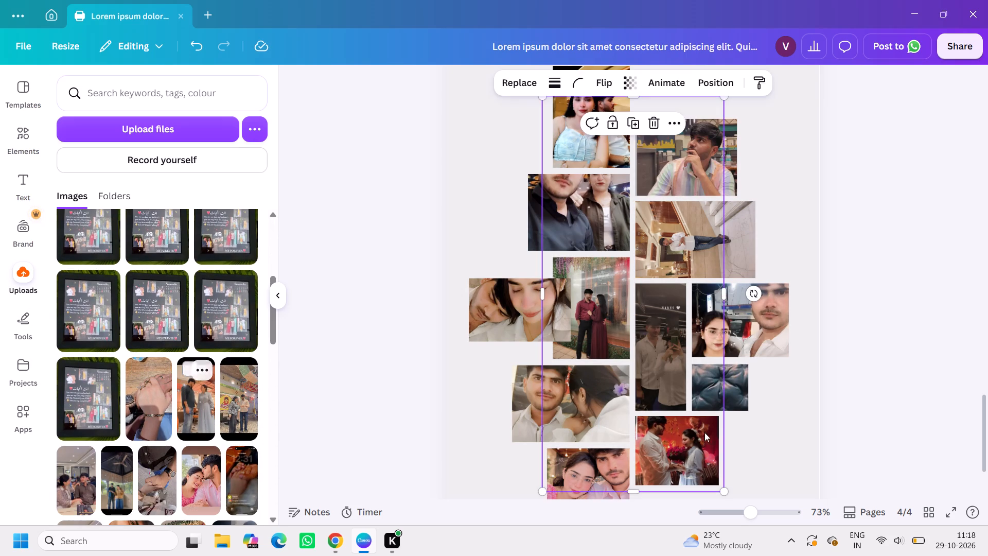
pyautogui.moveTo(636, 363); pyautogui.dragTo(700, 386)
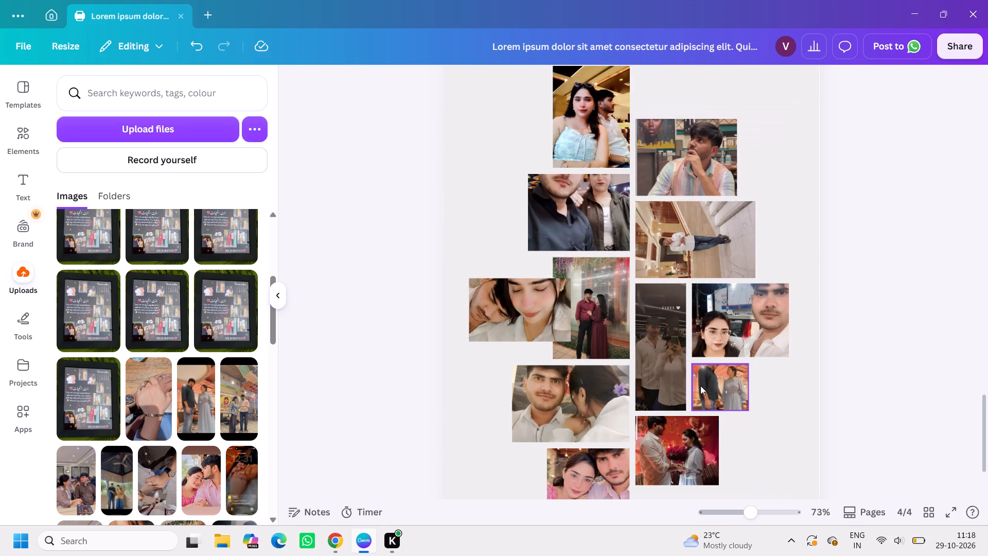
# Shift the couple's photo downward inside its small frame's crop so their heads and upper bodies fill the frame.
pyautogui.doubleClick(700, 386)
pyautogui.click(700, 386)
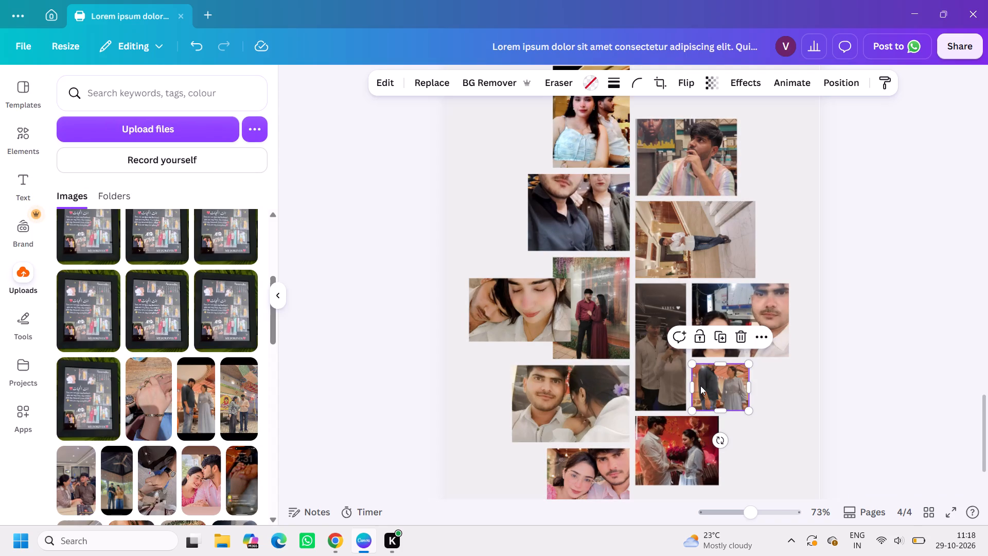
pyautogui.doubleClick(700, 386)
pyautogui.click(700, 386)
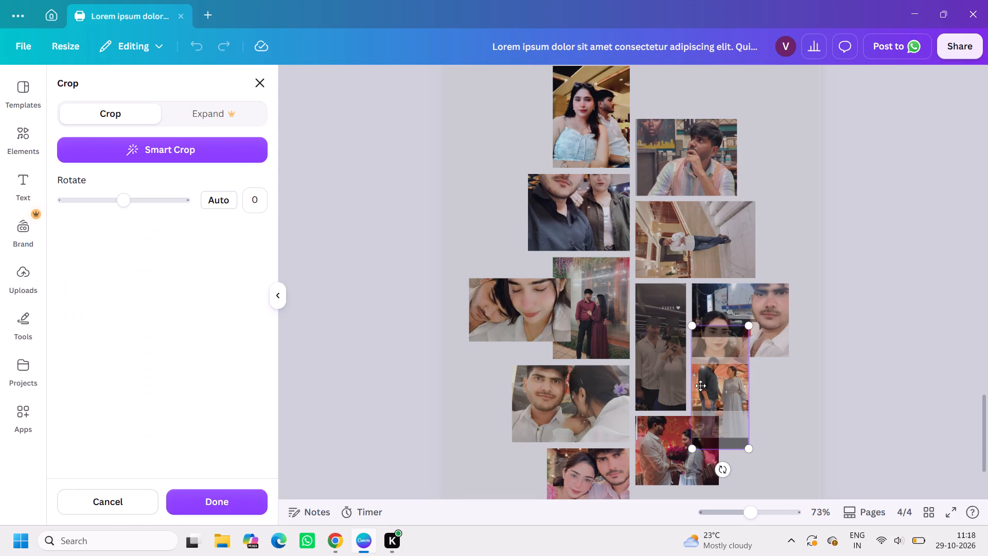
pyautogui.moveTo(700, 386); pyautogui.dragTo(701, 412)
pyautogui.click(784, 405)
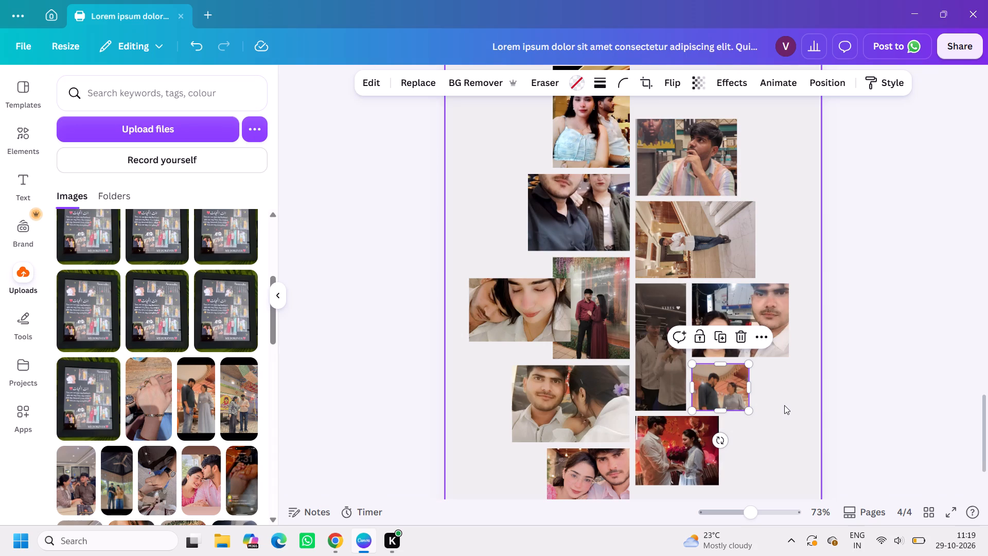
pyautogui.click(784, 405)
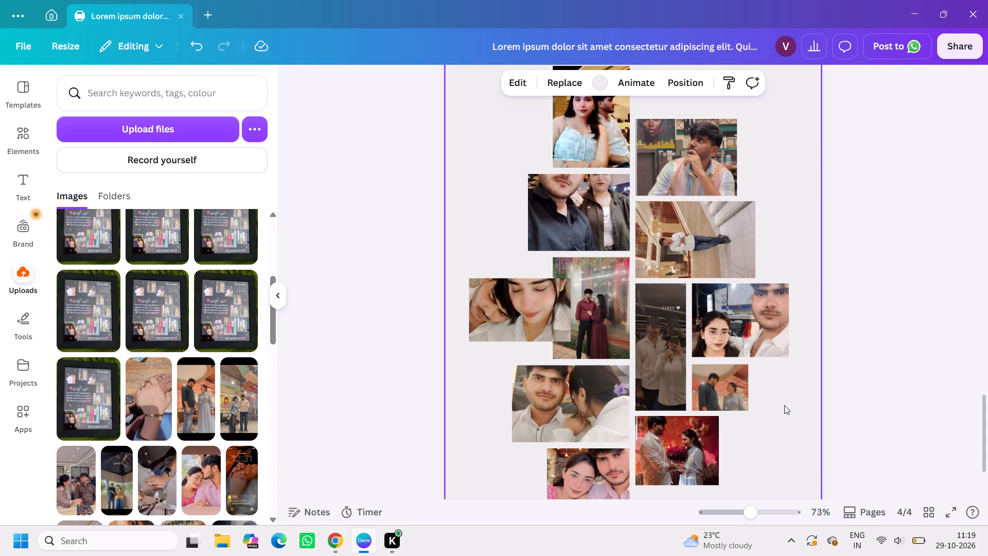
# Apply the Outline shadow to the photo of the couple standing in maroon outfits.
pyautogui.click(606, 332)
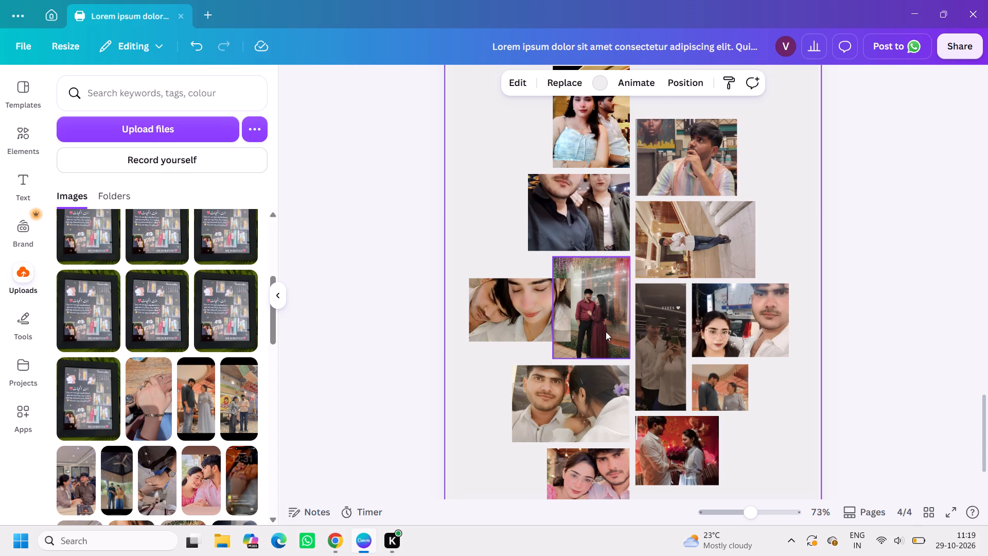
pyautogui.click(368, 86)
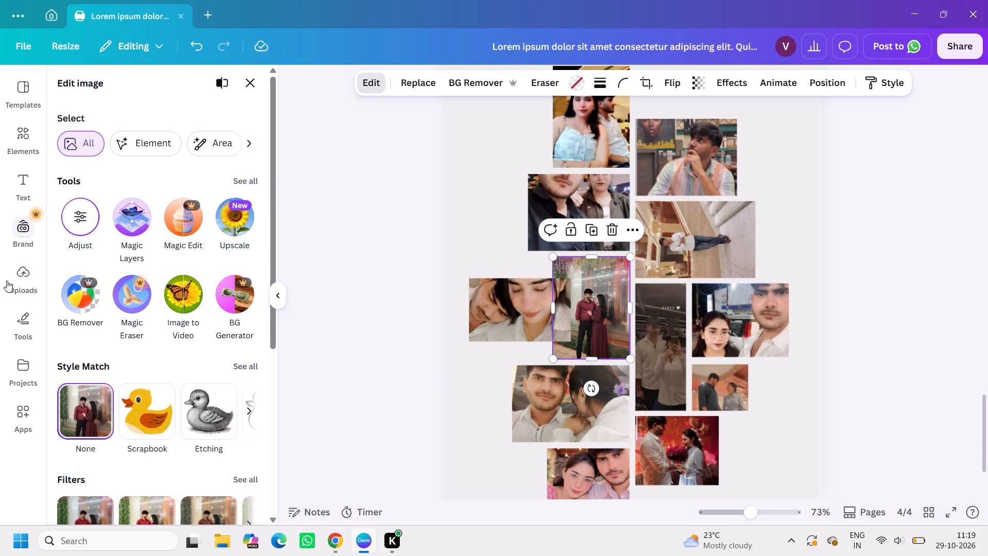
pyautogui.scroll(-2, 237, 364)
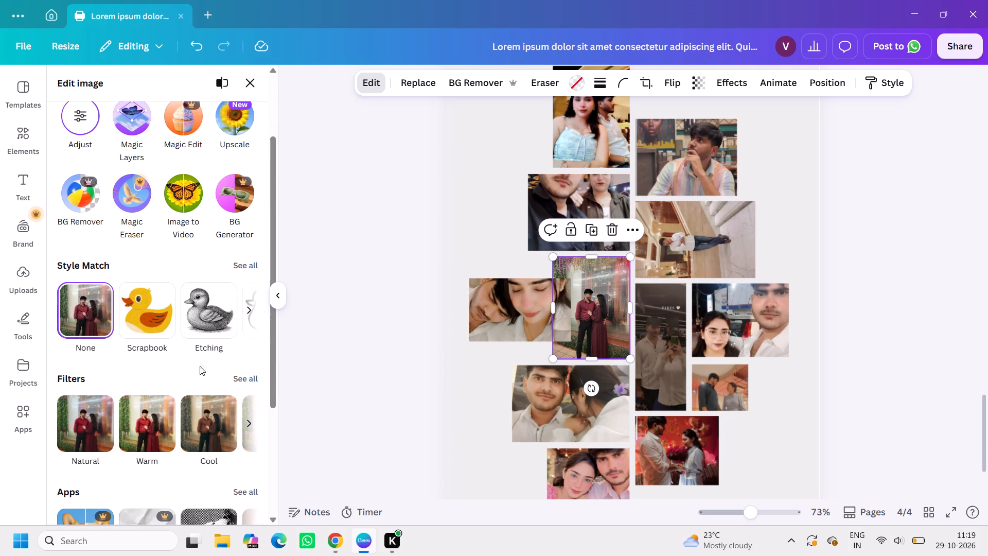
pyautogui.scroll(-2, 239, 399)
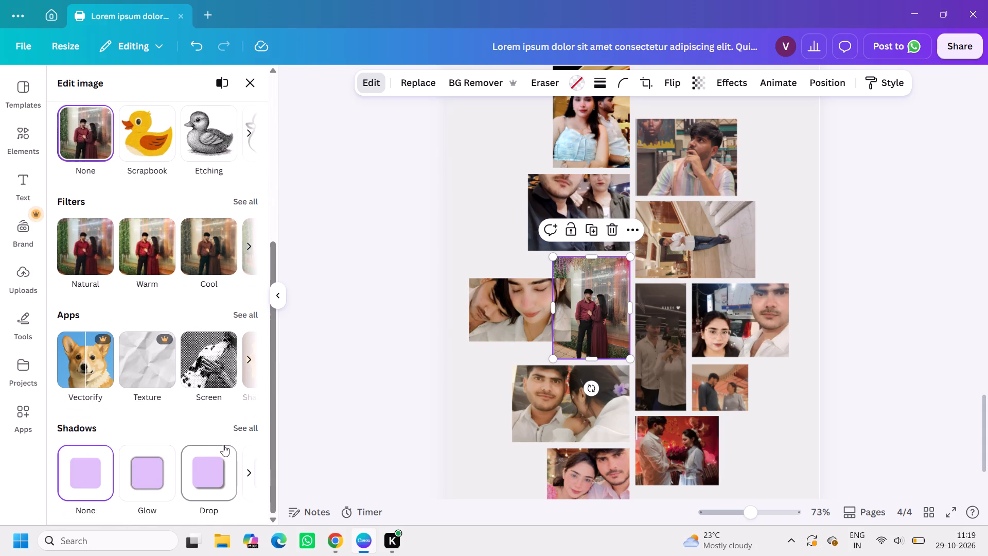
pyautogui.click(244, 429)
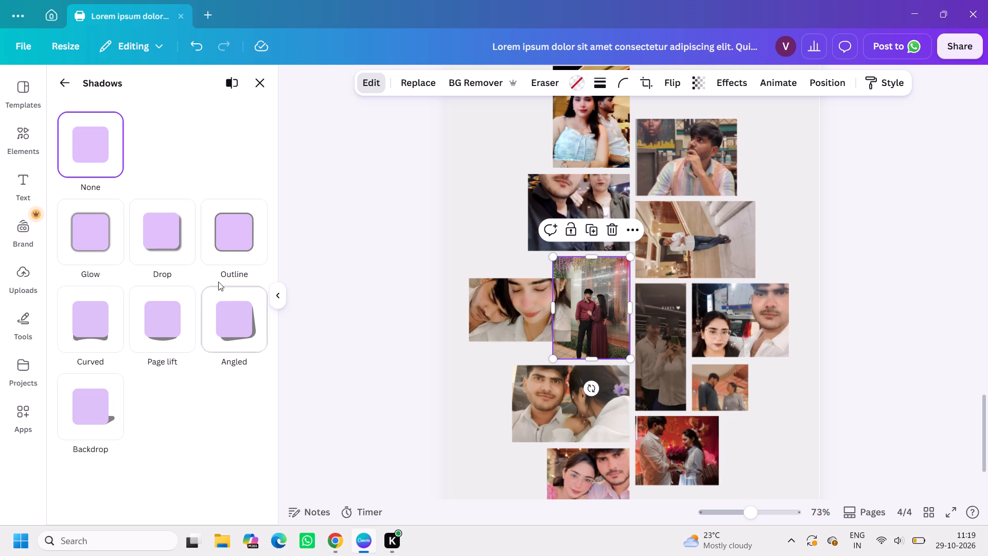
pyautogui.click(228, 250)
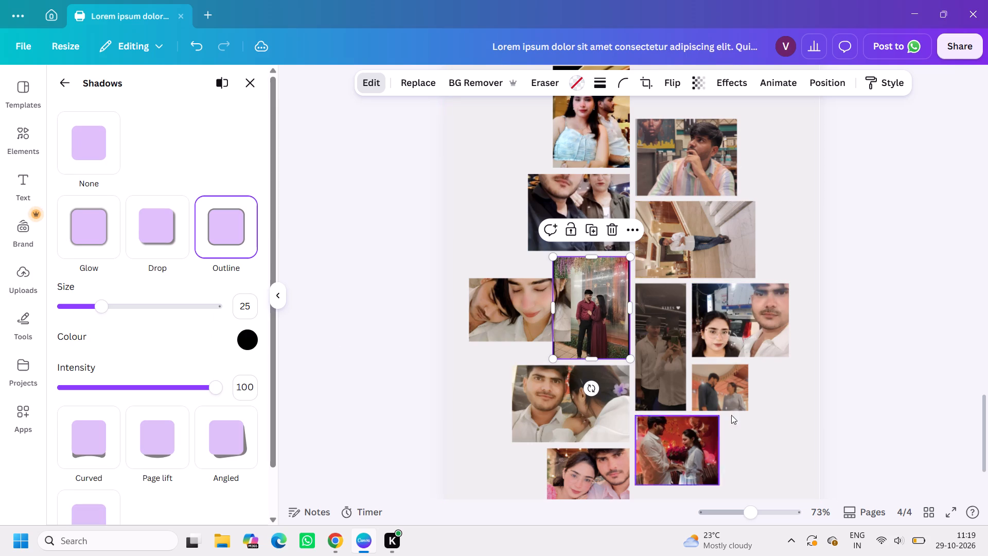
pyautogui.click(756, 392)
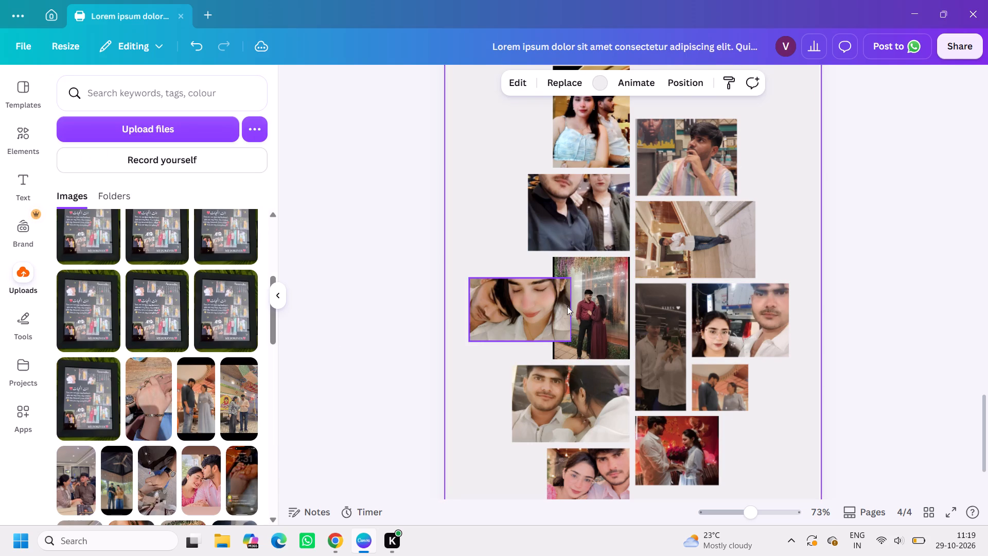
pyautogui.click(597, 315)
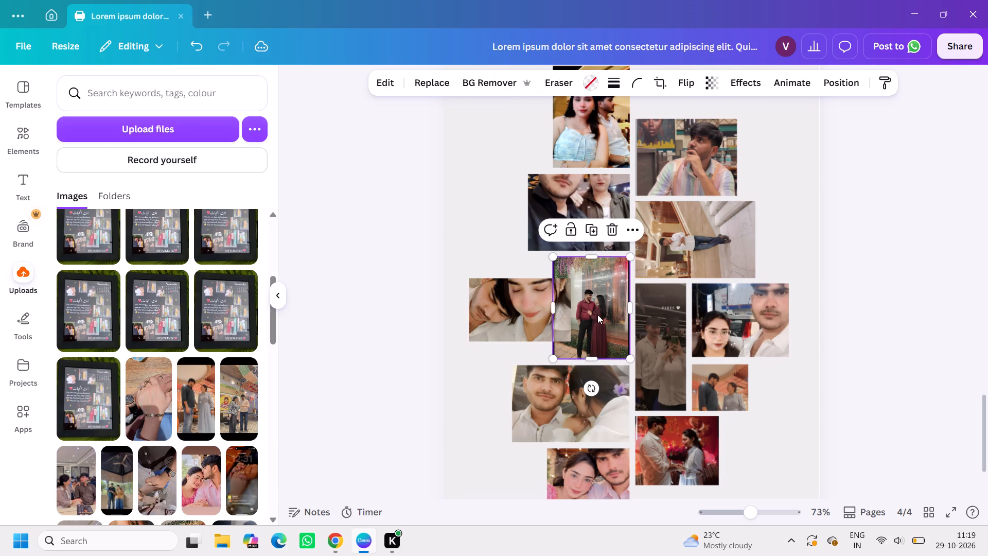
# Apply the Outline shadow to the close-up couple photo overlapping the maroon-outfit photo.
pyautogui.click(523, 322)
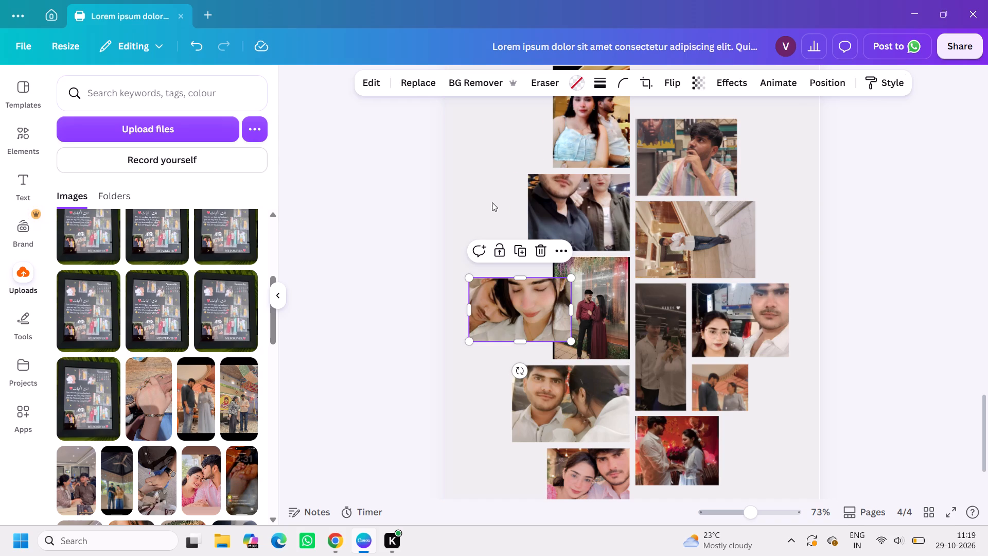
pyautogui.click(372, 81)
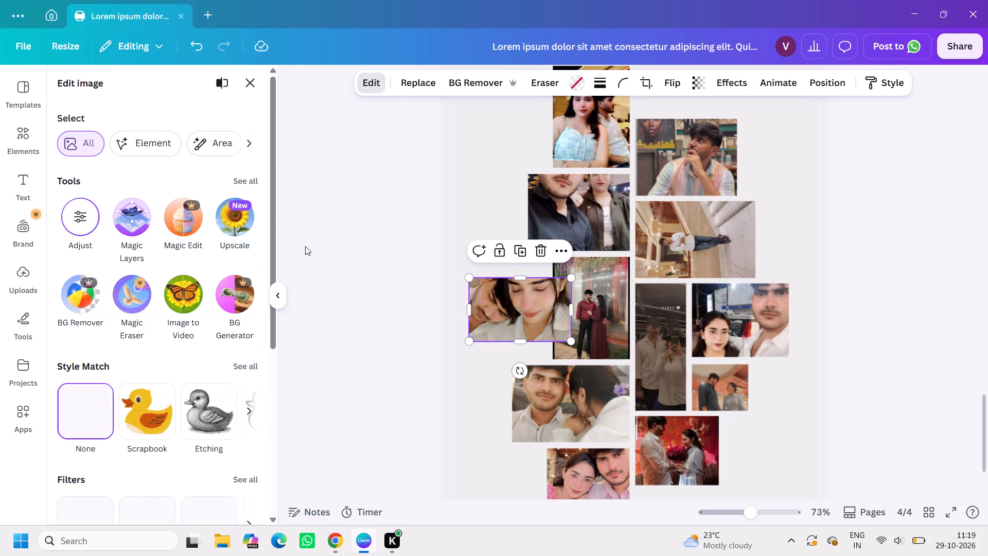
pyautogui.scroll(-5, 241, 346)
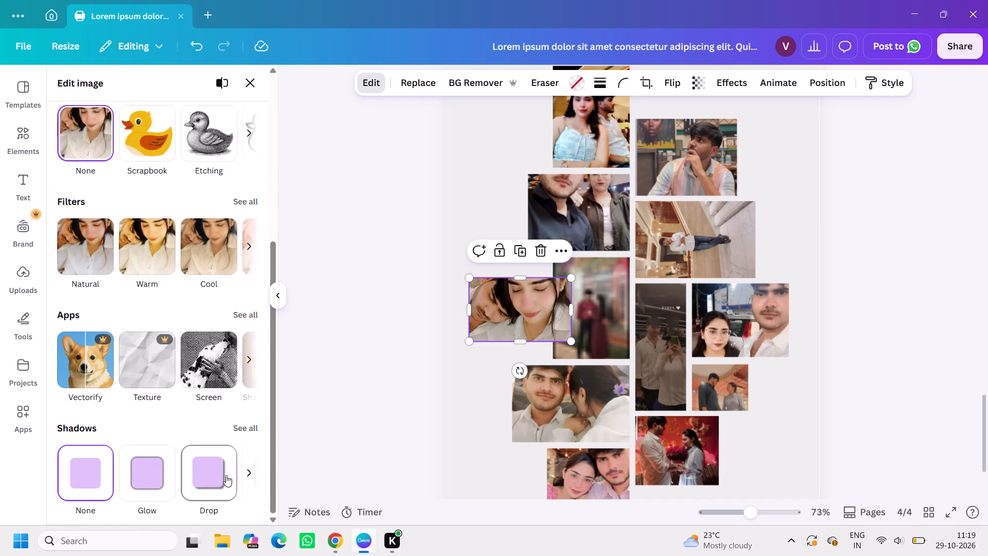
pyautogui.click(253, 471)
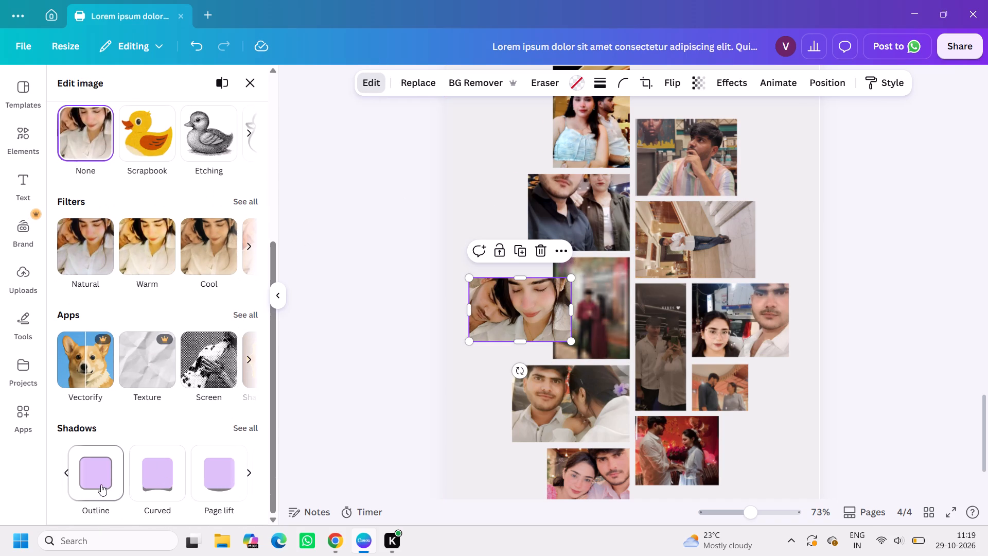
pyautogui.click(100, 484)
# Apply the Outline shadow to the white-shirt couple photo, the pink-shirt couple selfie and the couple photo with the red background.
pyautogui.click(579, 423)
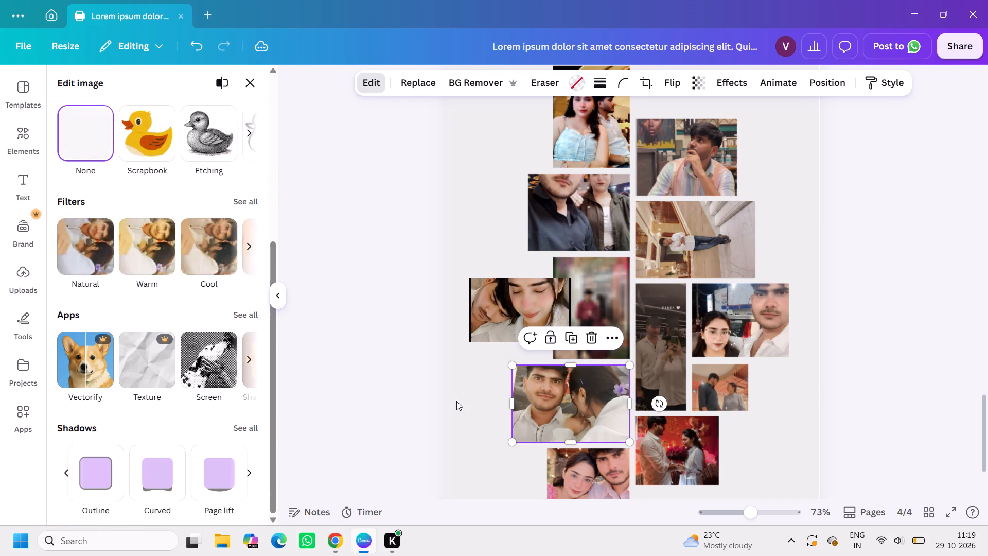
pyautogui.click(101, 484)
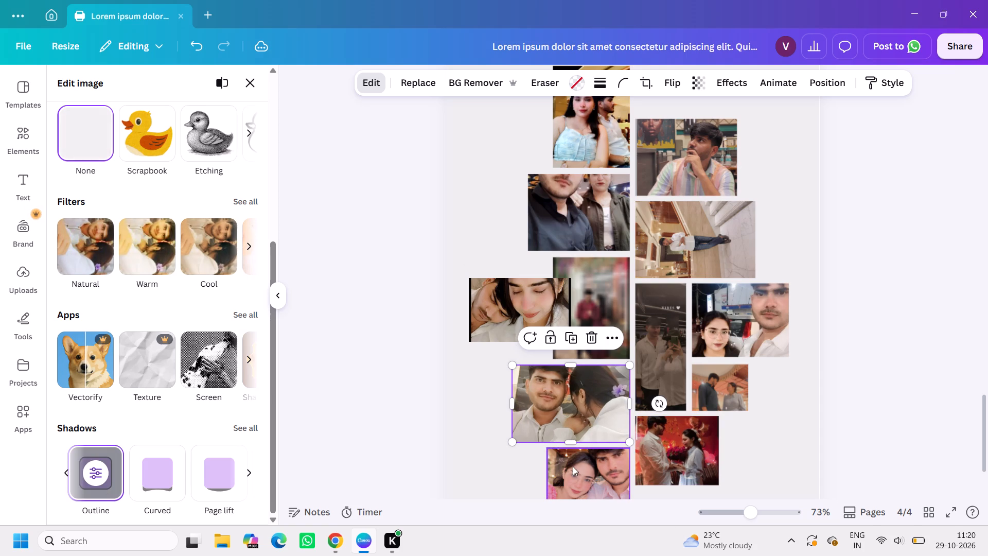
pyautogui.click(573, 466)
pyautogui.click(123, 467)
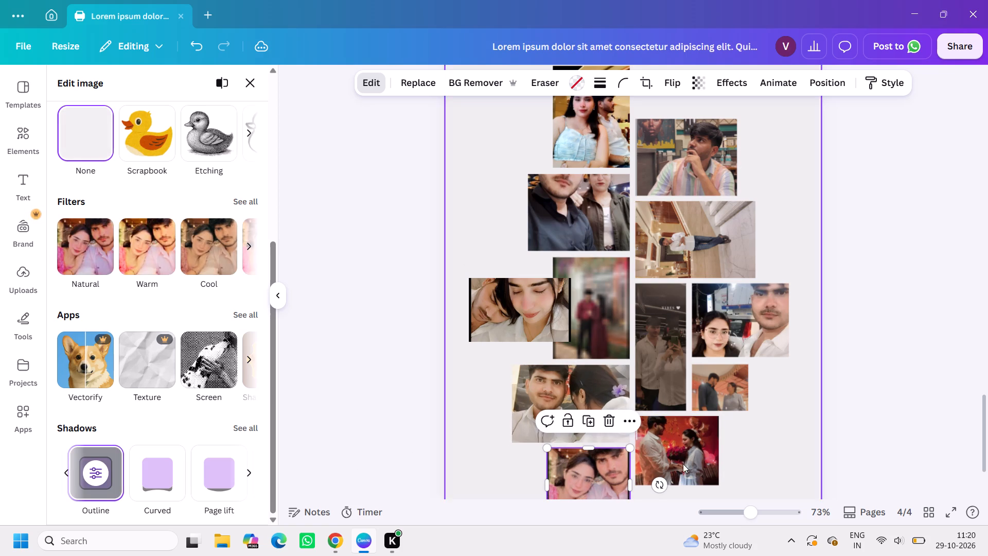
pyautogui.click(675, 457)
pyautogui.click(111, 483)
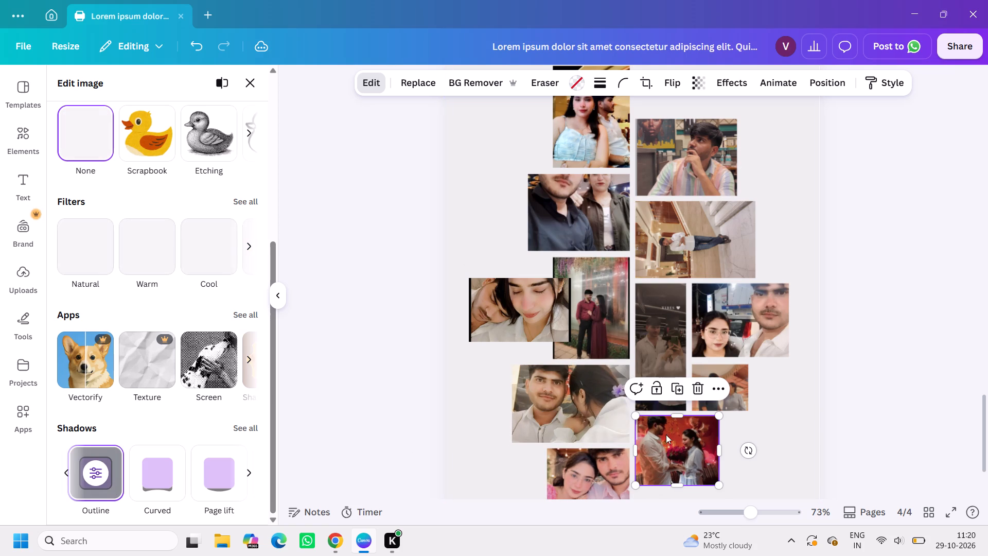
pyautogui.click(582, 457)
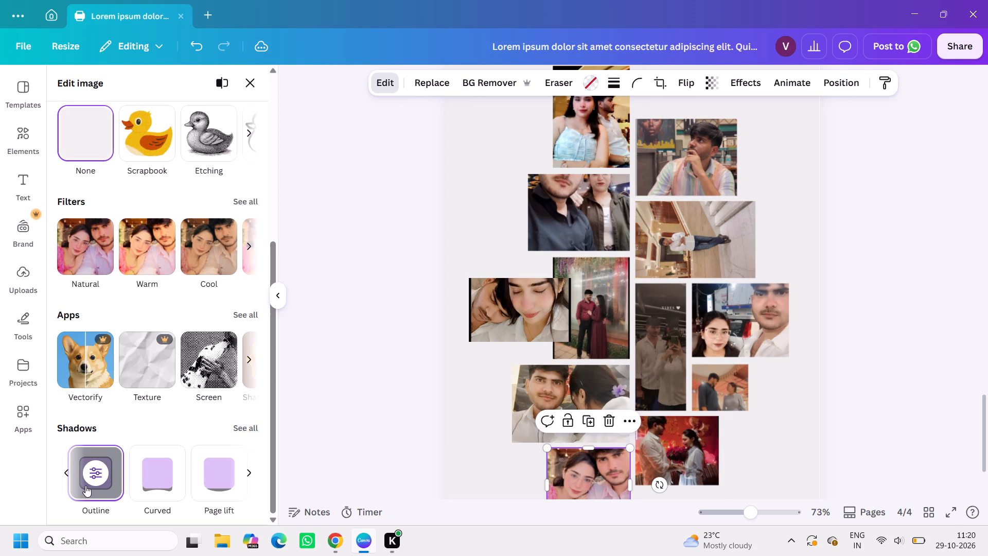
# Check the Outline shadow settings of the white-shirt couple photo above the pink-shirt couple selfie.
pyautogui.click(80, 484)
pyautogui.click(247, 467)
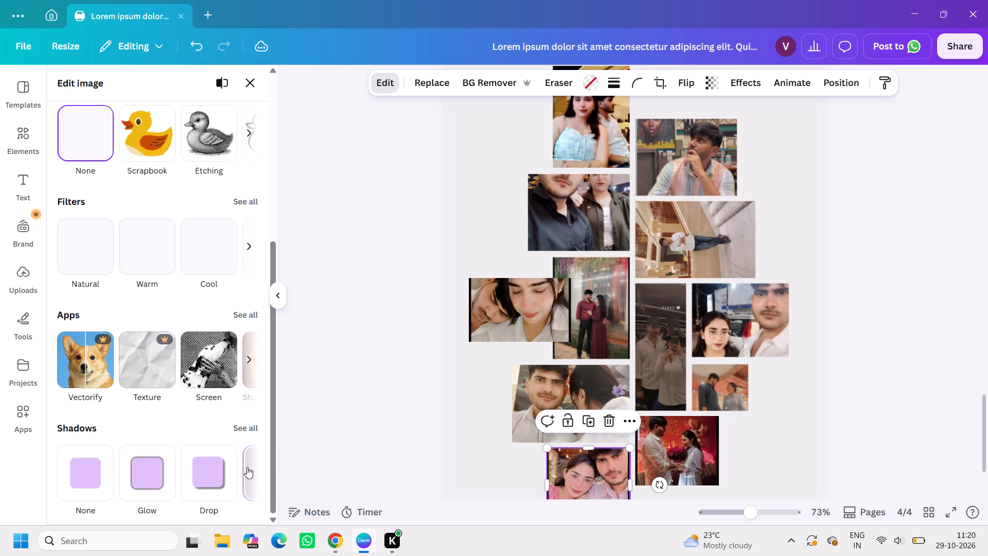
pyautogui.click(598, 368)
pyautogui.click(106, 491)
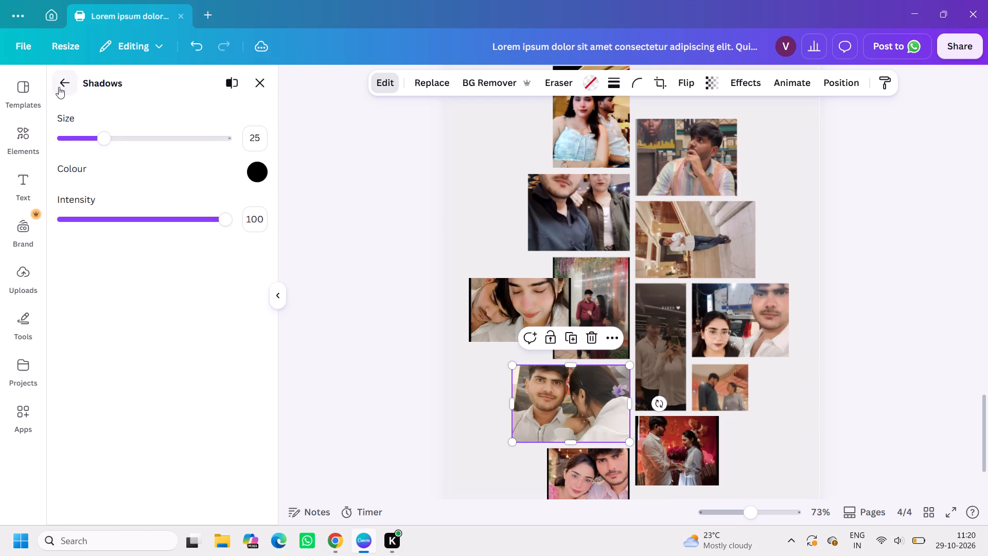
pyautogui.click(59, 87)
pyautogui.scroll(-3, 195, 457)
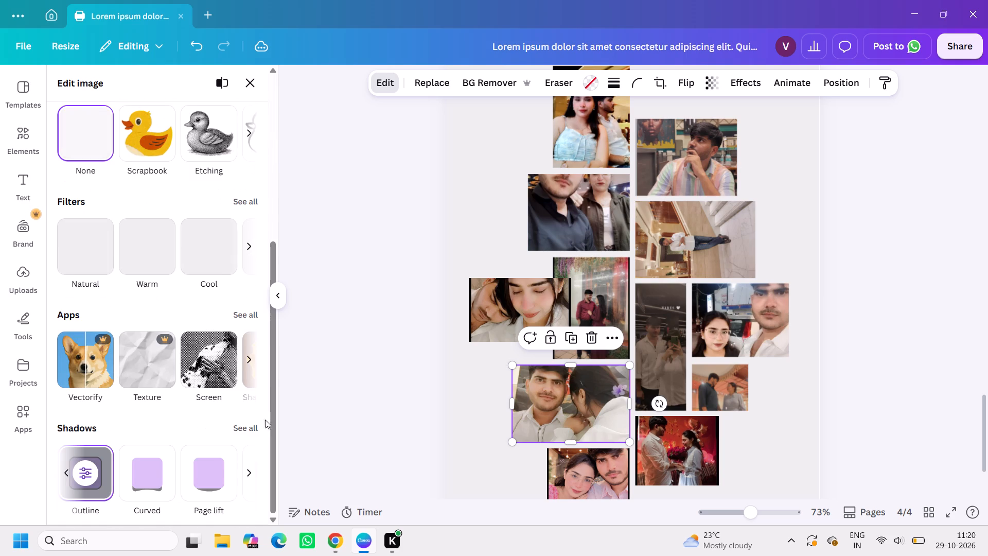
pyautogui.click(447, 356)
pyautogui.click(562, 410)
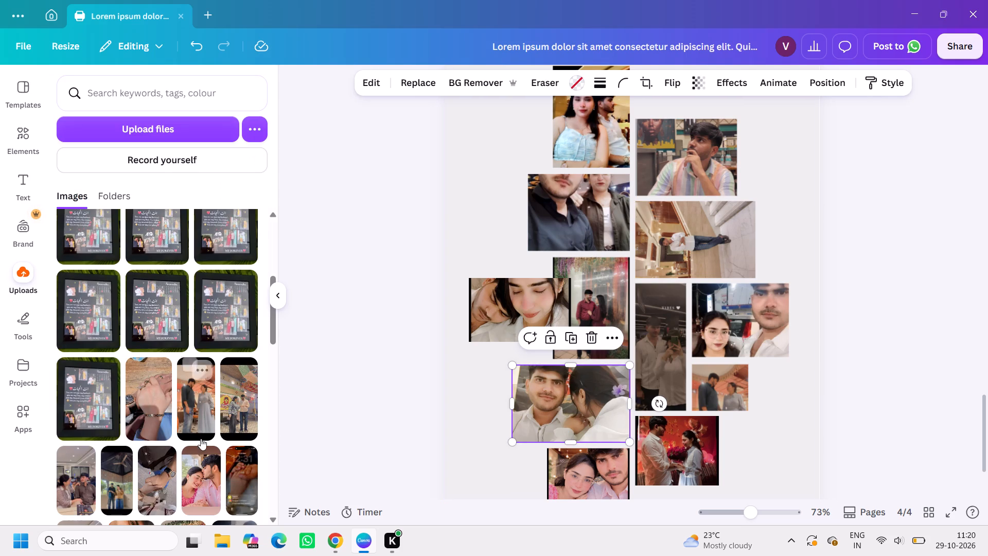
pyautogui.click(373, 85)
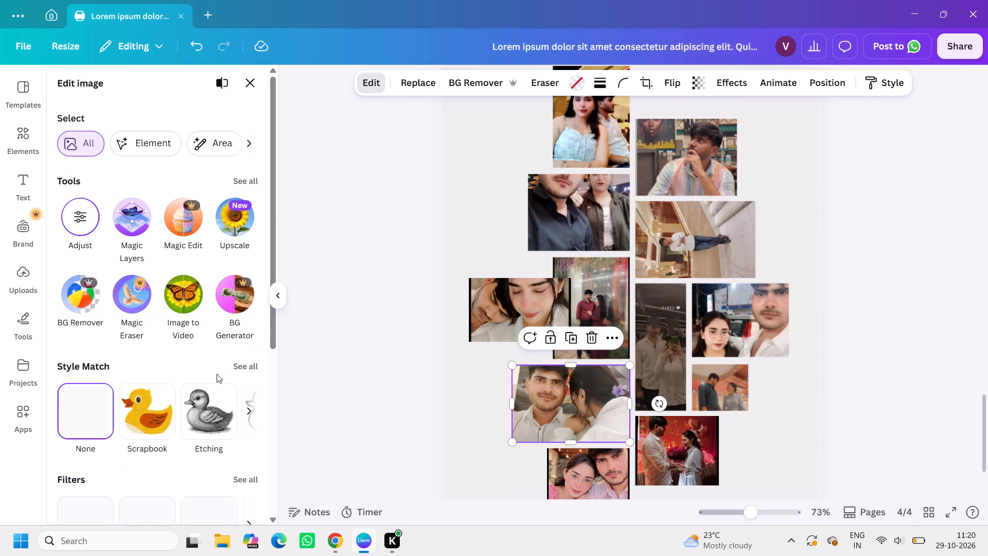
pyautogui.scroll(-6, 217, 374)
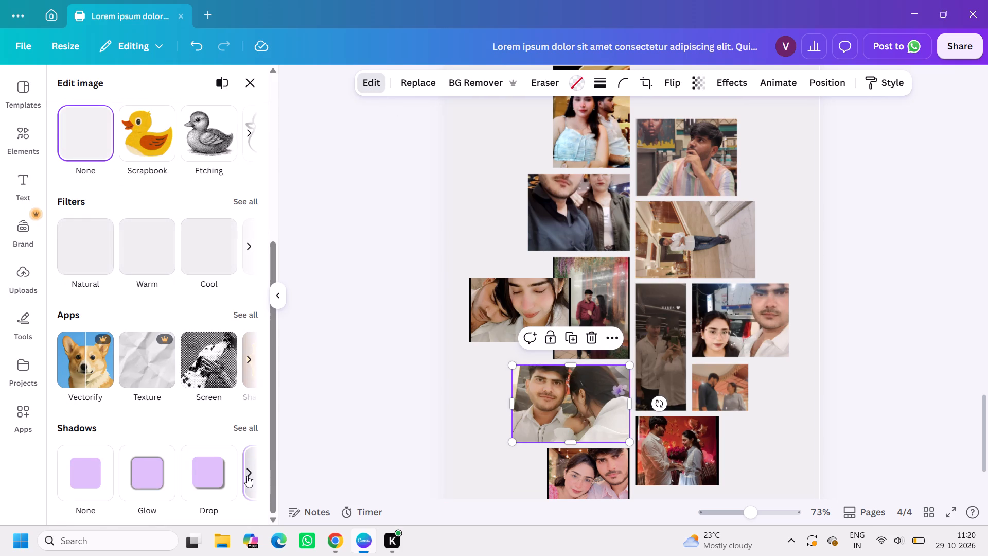
pyautogui.click(251, 471)
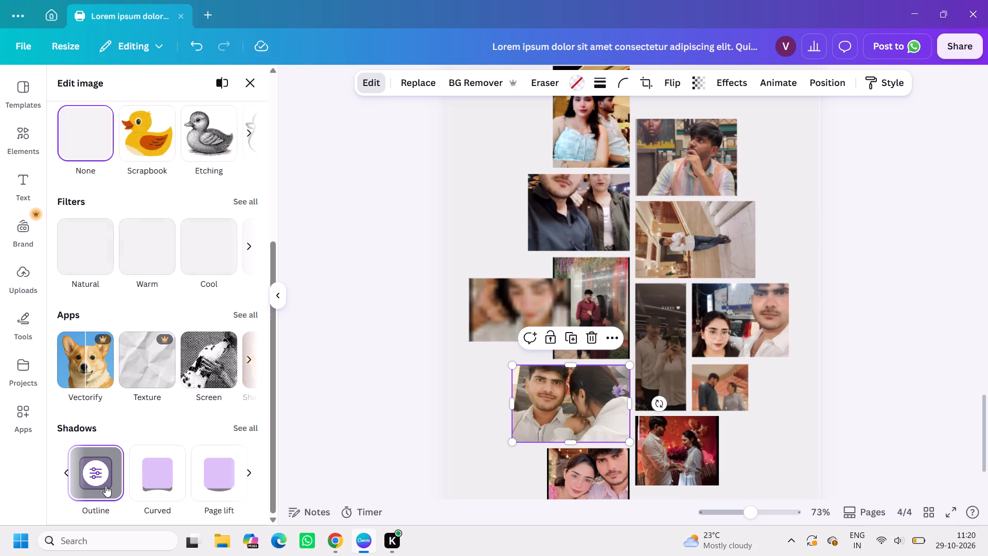
pyautogui.click(107, 485)
# Apply the Outline shadow to the tall, dark photo of the couple in light shirts.
pyautogui.click(666, 345)
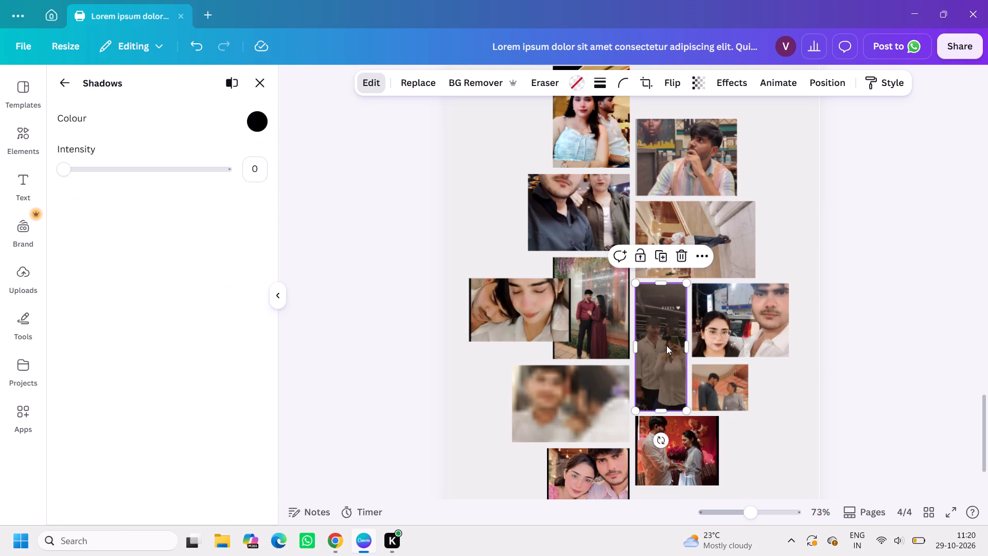
pyautogui.click(362, 80)
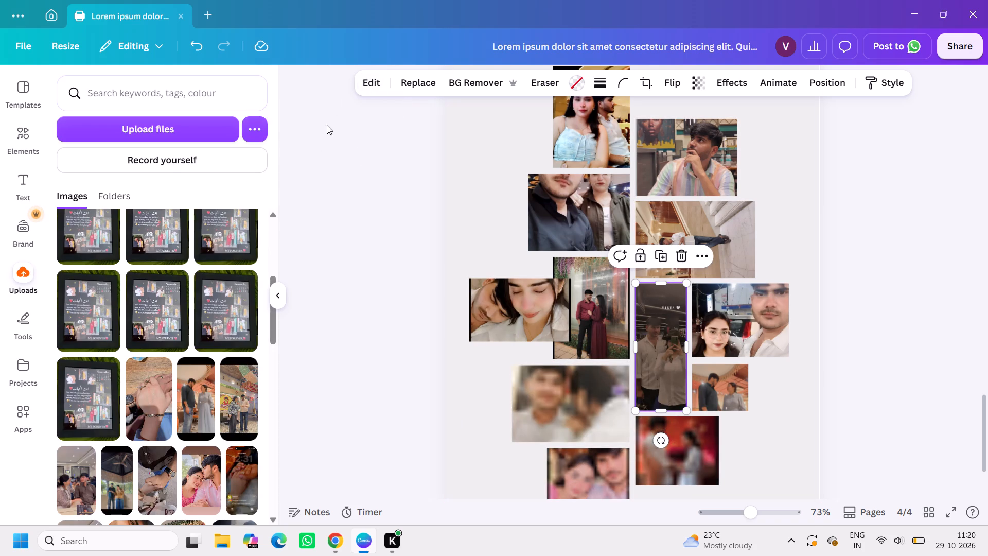
pyautogui.click(367, 76)
pyautogui.scroll(-2, 231, 387)
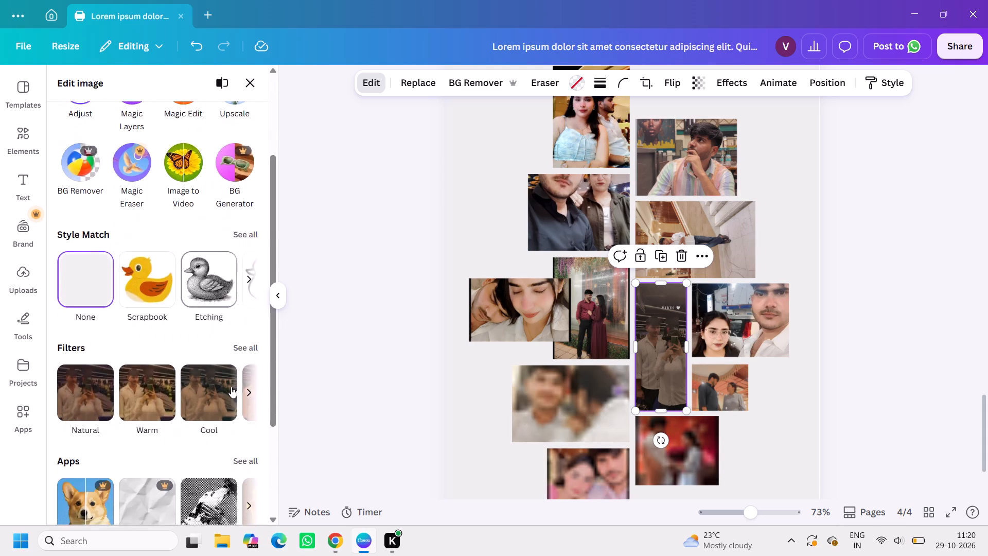
pyautogui.scroll(-3, 231, 387)
pyautogui.click(249, 470)
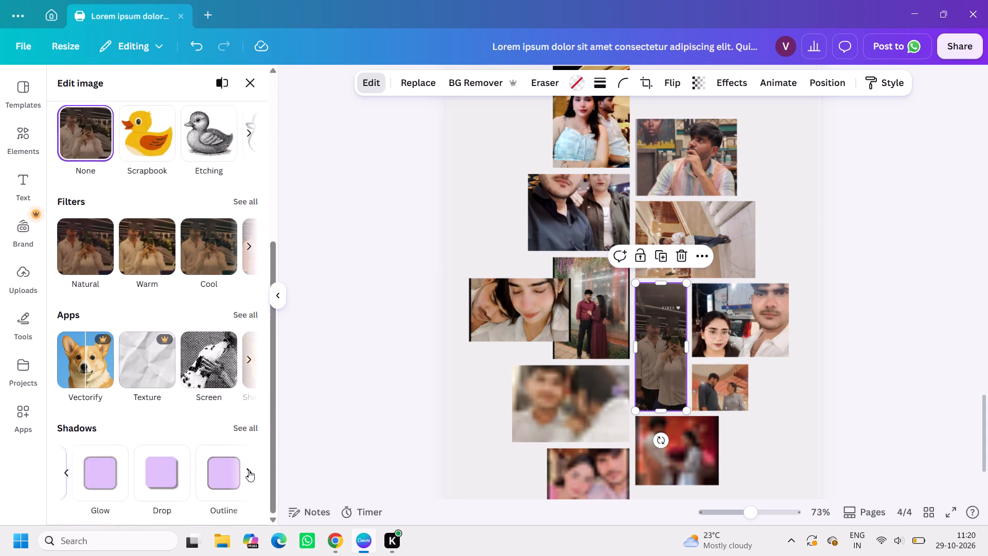
pyautogui.click(98, 482)
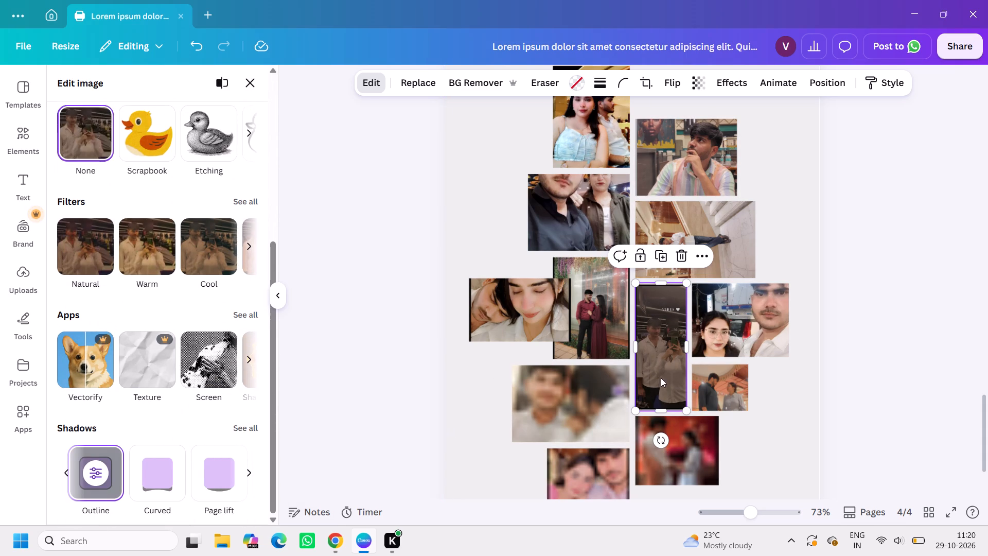
pyautogui.click(737, 357)
# Set the Outline shadow size to 35 on the white-shirt couple photo above the pink-shirt selfie.
pyautogui.click(574, 422)
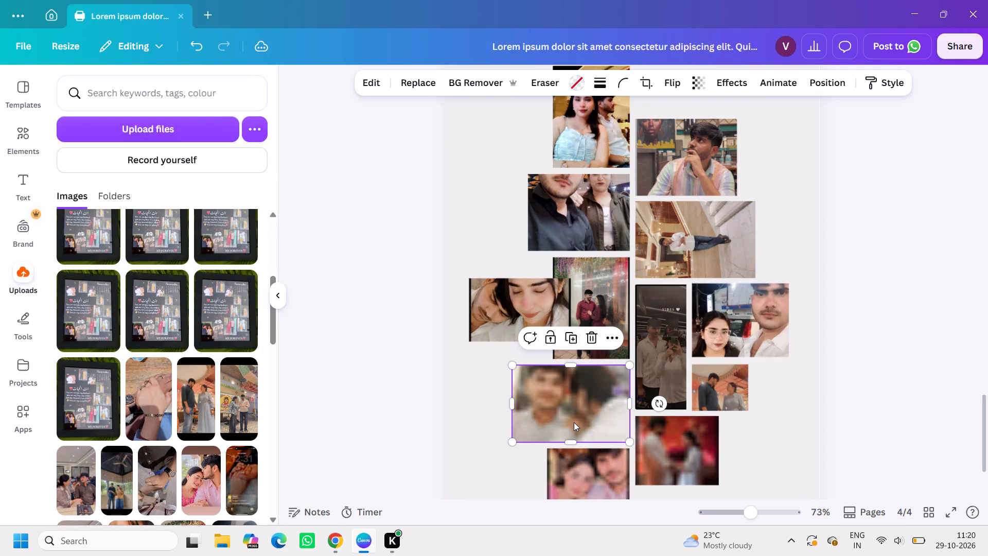
pyautogui.scroll(-4, 781, 368)
pyautogui.click(754, 372)
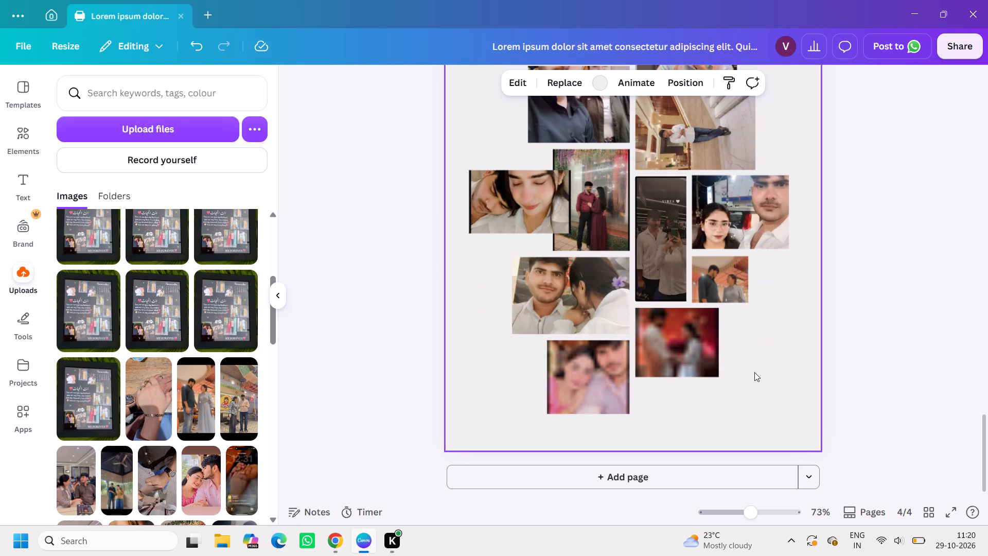
pyautogui.click(553, 284)
pyautogui.click(378, 86)
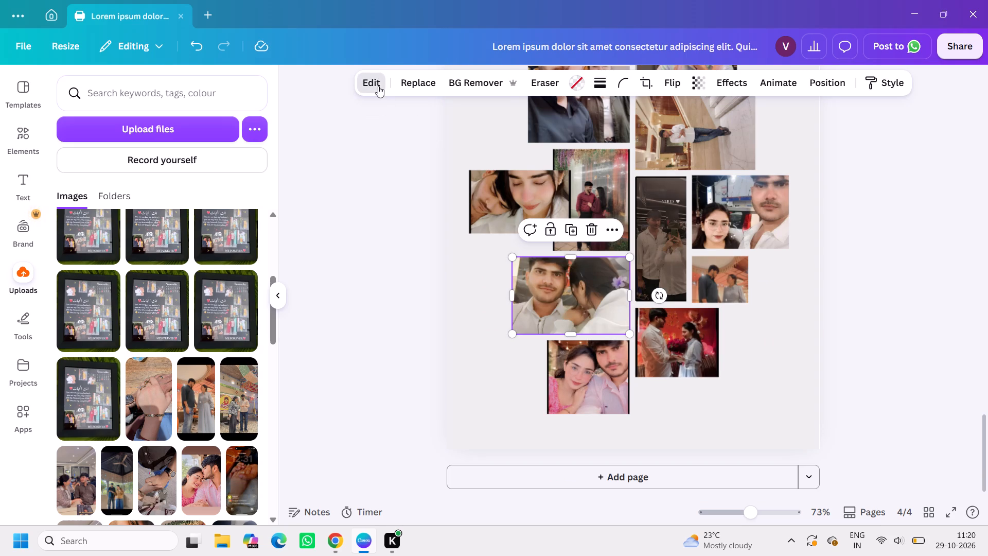
pyautogui.scroll(-5, 217, 312)
pyautogui.click(245, 428)
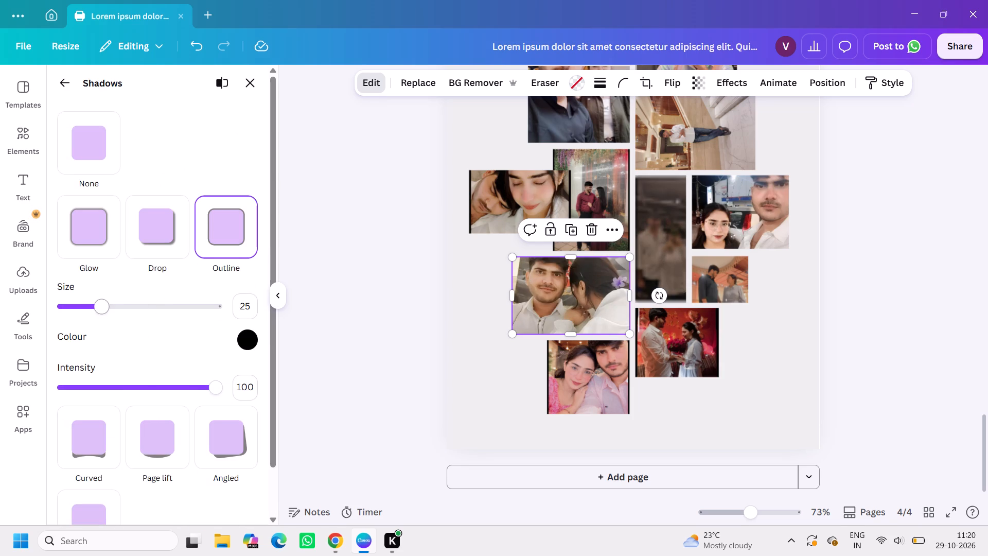
pyautogui.moveTo(103, 311); pyautogui.dragTo(117, 320)
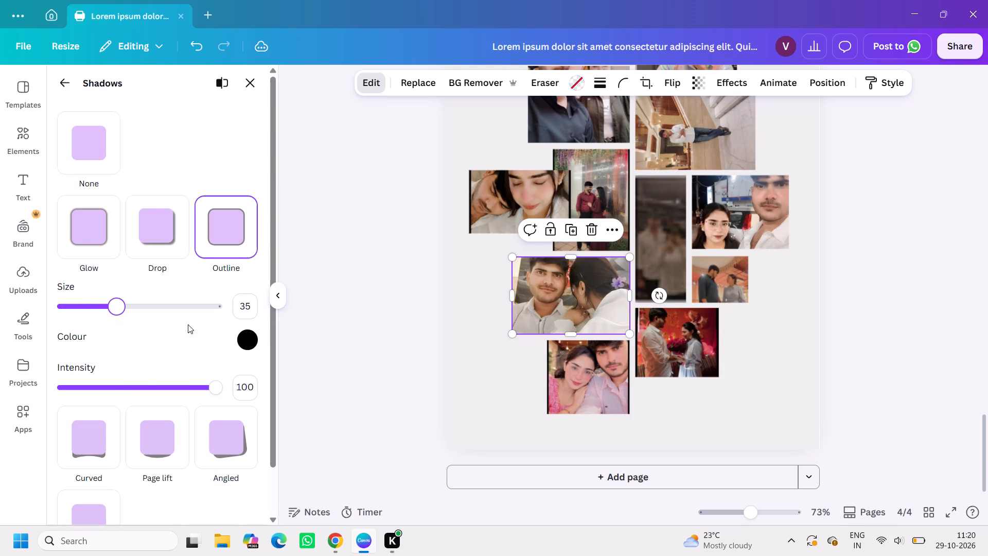
pyautogui.click(343, 310)
pyautogui.click(490, 345)
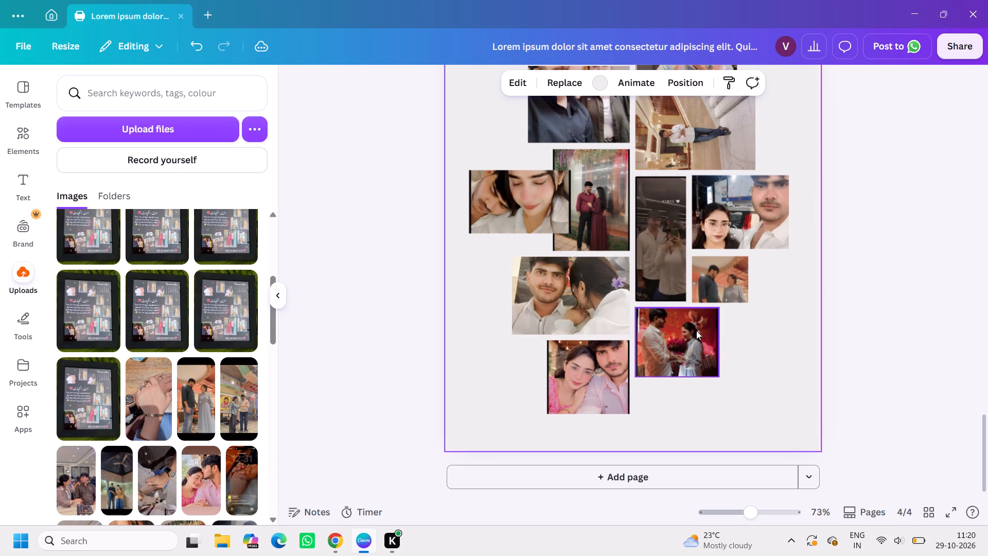
# Apply the Outline shadow to the small standing-couple photo and to the couple selfie directly above it.
pyautogui.click(719, 268)
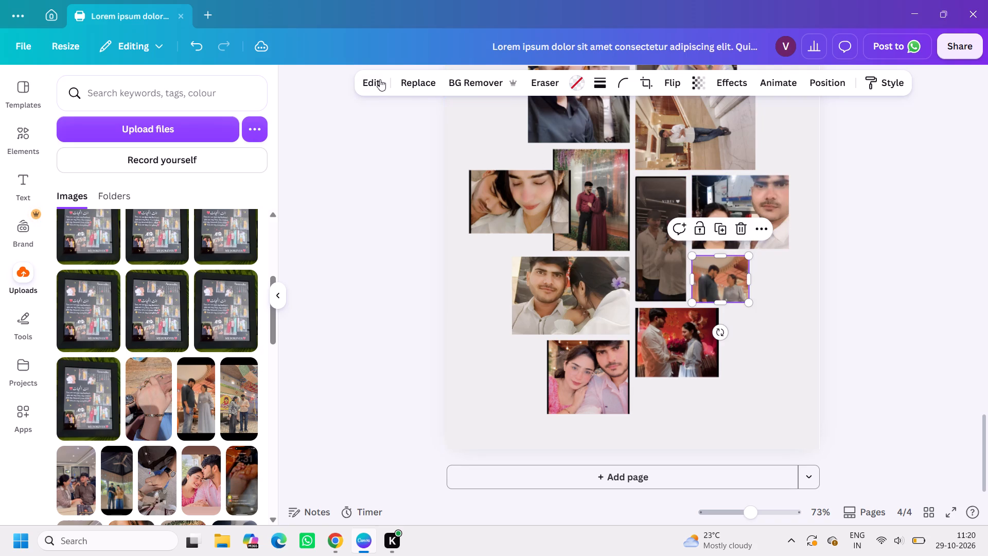
pyautogui.click(376, 81)
pyautogui.scroll(-4, 170, 418)
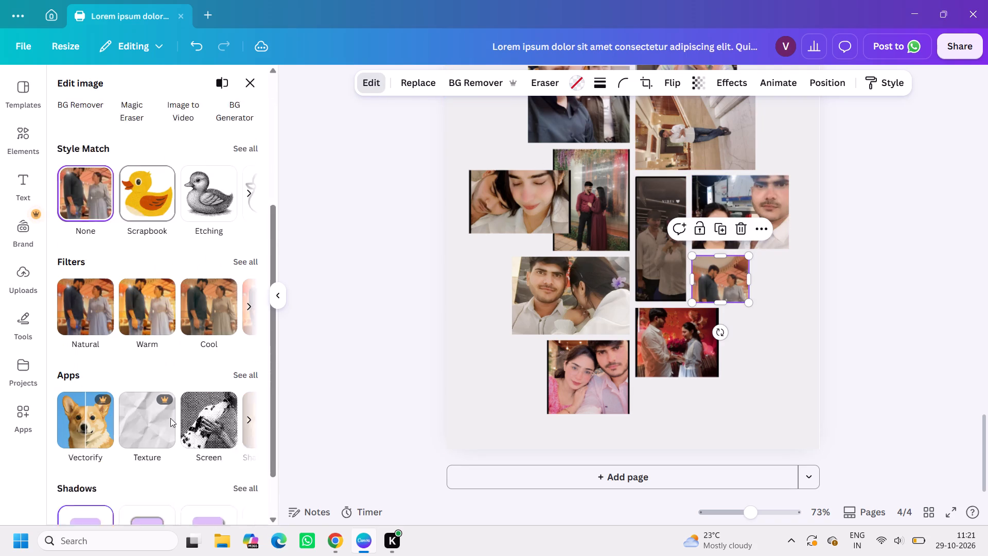
pyautogui.click(248, 424)
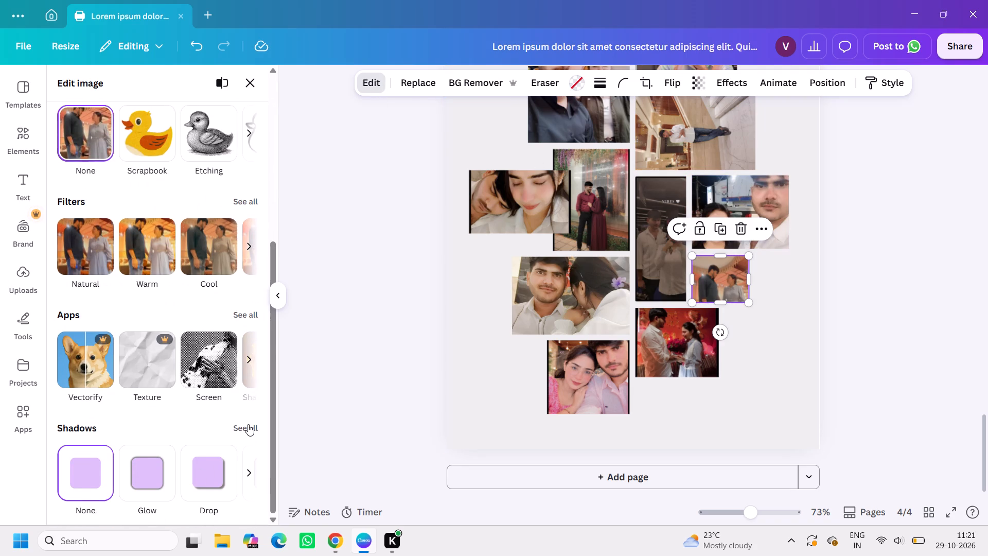
pyautogui.click(243, 260)
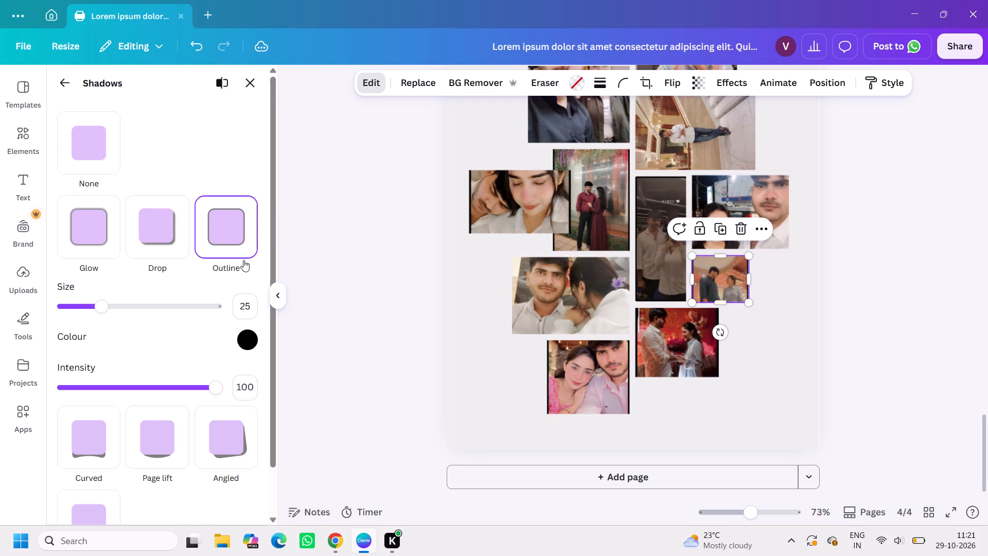
pyautogui.click(708, 198)
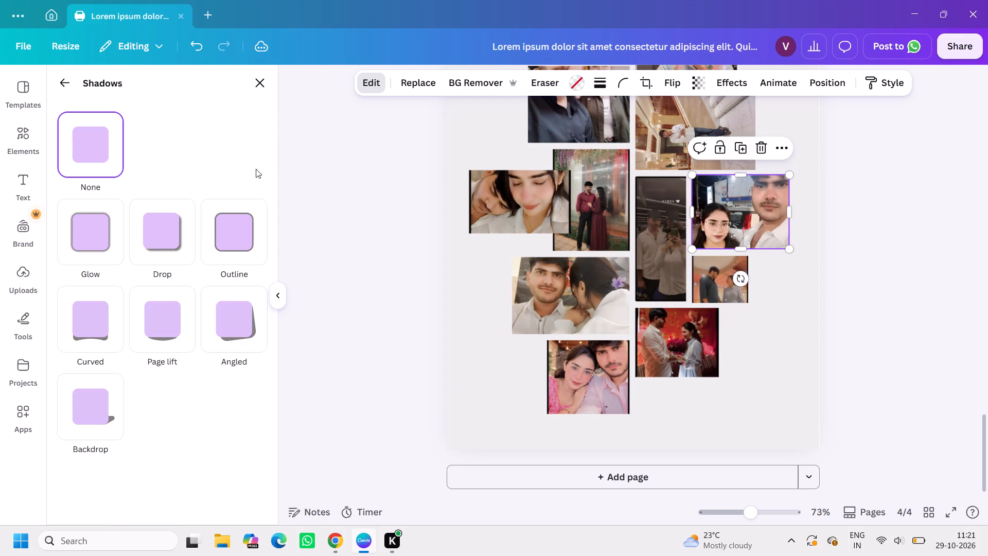
pyautogui.click(228, 246)
# Apply the Outline shadow to the dark-jacket couple photo and the photo of the woman in the light-blue dress above it.
pyautogui.scroll(2, 546, 247)
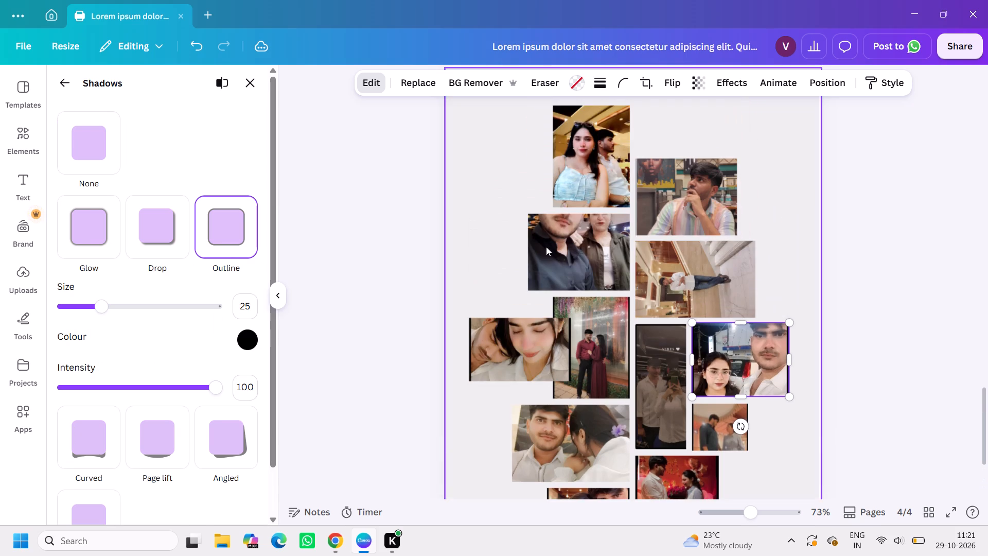
pyautogui.click(594, 237)
pyautogui.click(248, 252)
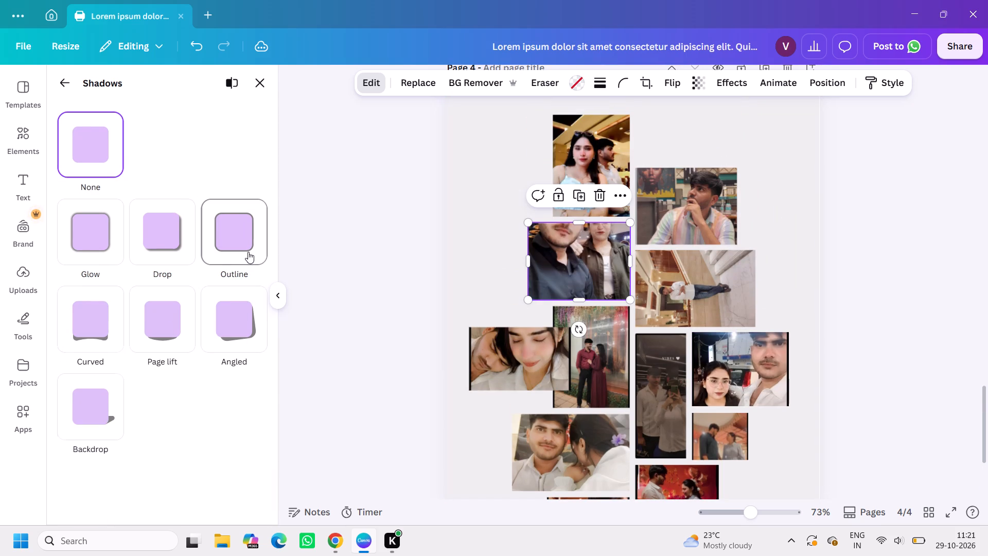
pyautogui.click(603, 147)
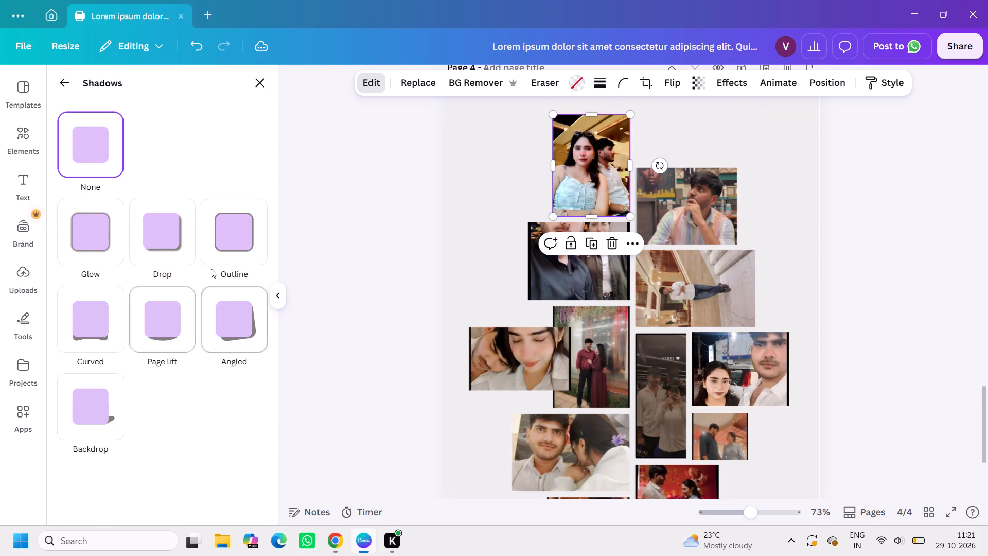
pyautogui.click(226, 263)
# Shift the dark-jacket couple photo downward inside its crop so both faces show in the frame.
pyautogui.doubleClick(568, 269)
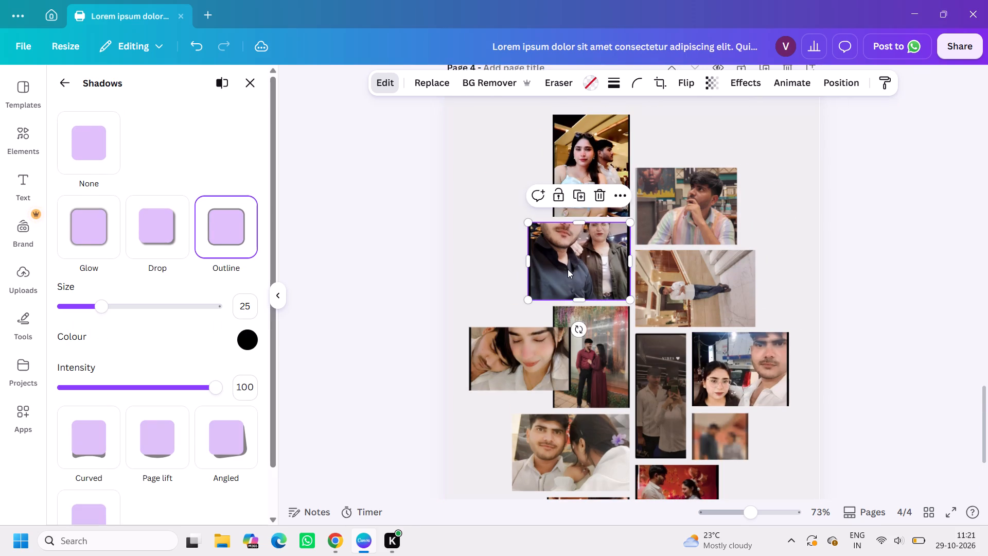
pyautogui.doubleClick(568, 269)
pyautogui.doubleClick(568, 269)
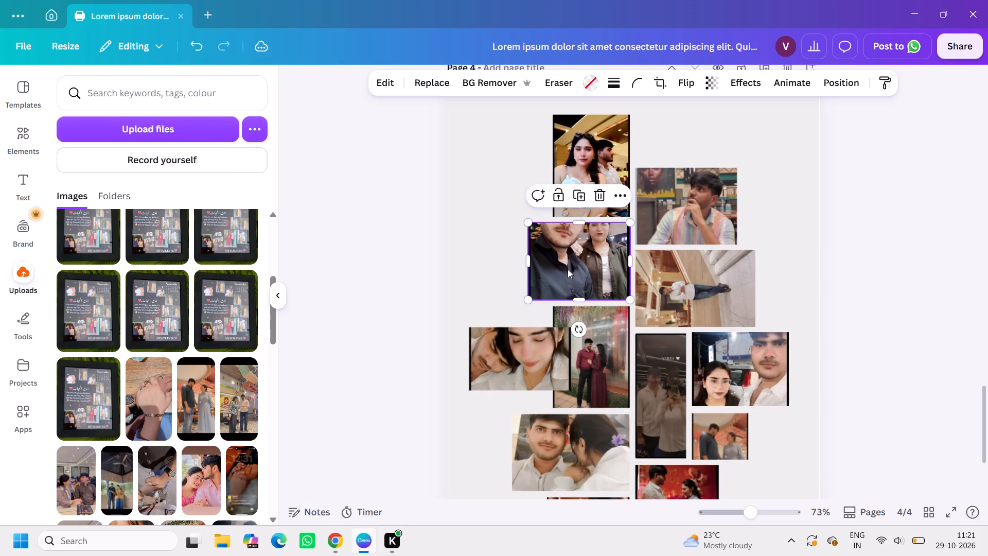
pyautogui.doubleClick(568, 269)
pyautogui.doubleClick(568, 269)
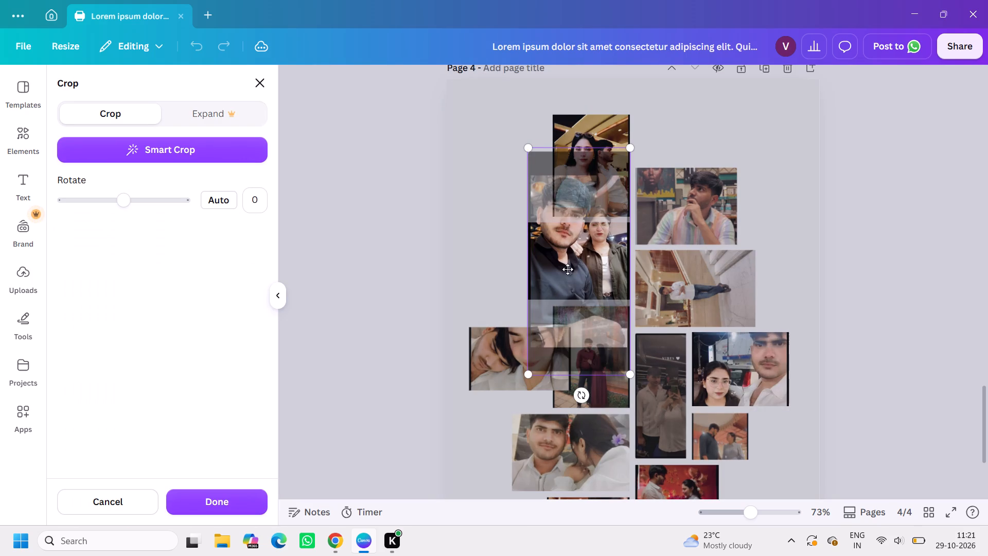
pyautogui.moveTo(568, 269); pyautogui.dragTo(572, 322)
pyautogui.click(448, 258)
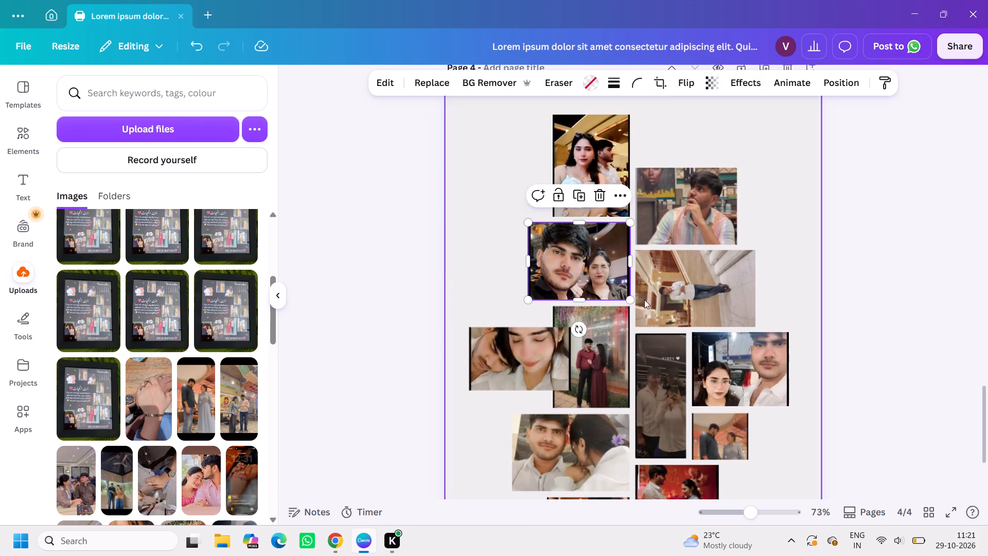
# Apply the Outline shadow to the photo of the man in the striped shirt with his hand at his chin.
pyautogui.click(720, 187)
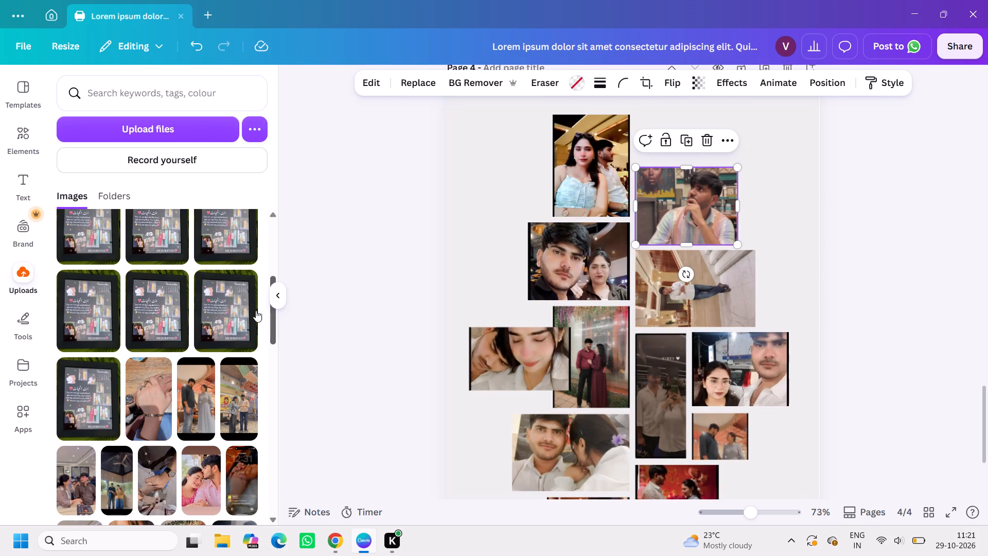
pyautogui.click(376, 84)
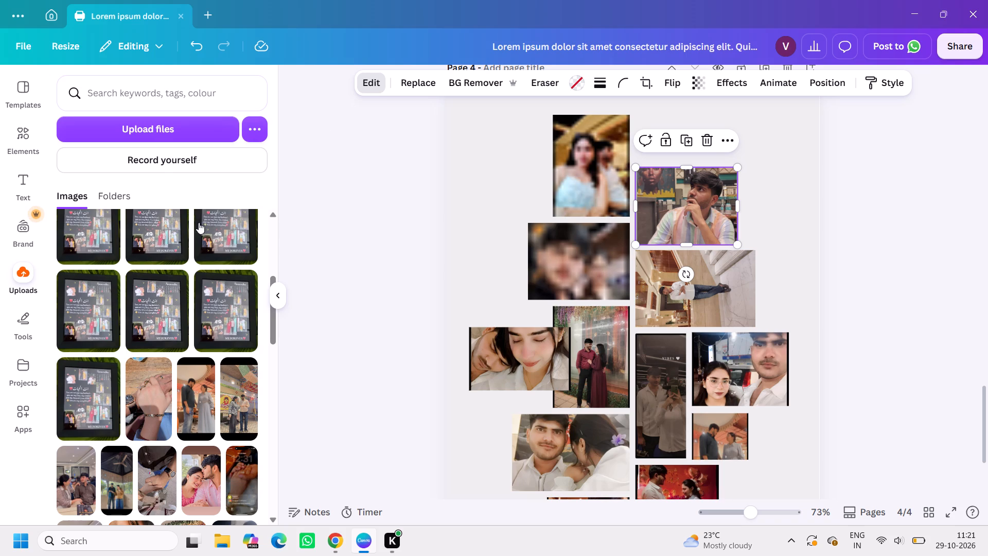
pyautogui.scroll(-5, 171, 334)
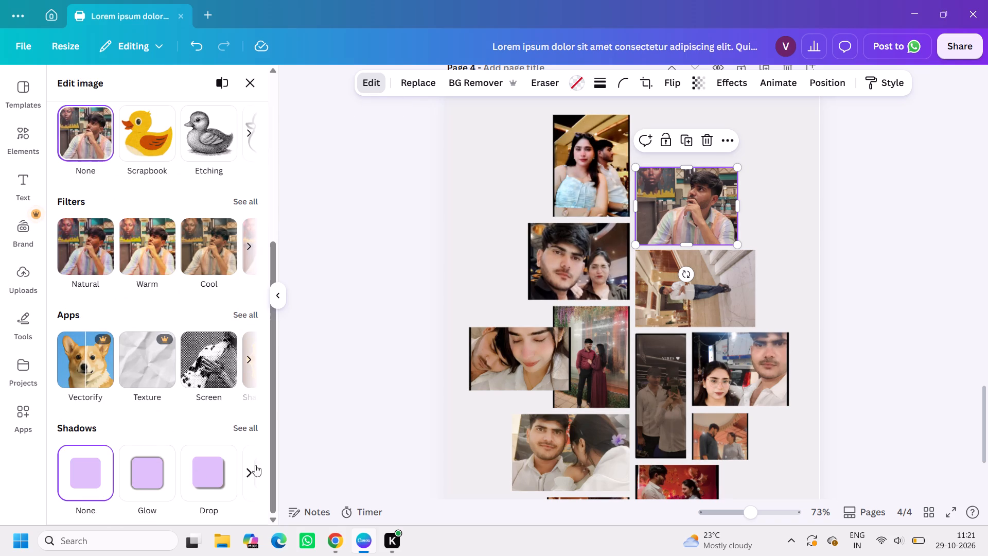
pyautogui.click(254, 425)
pyautogui.click(233, 256)
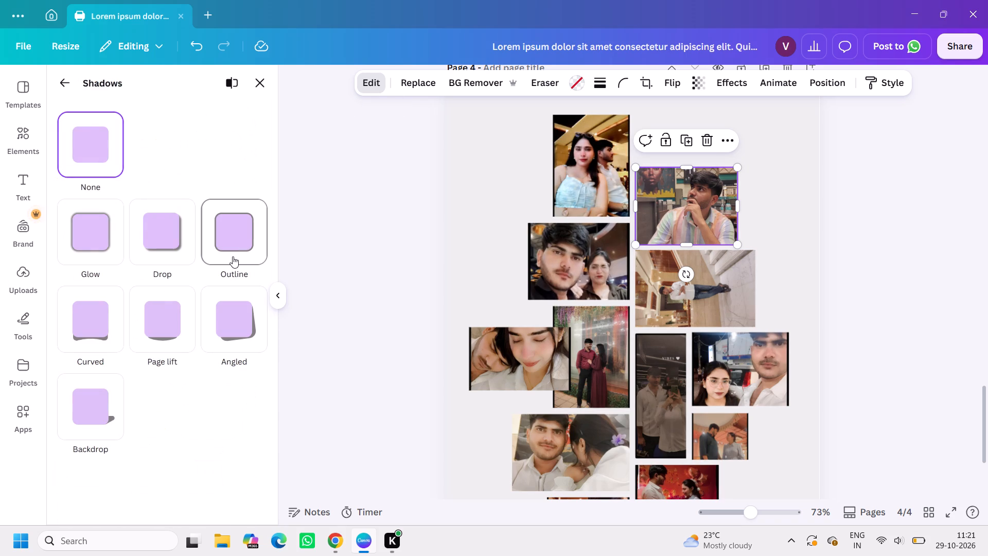
# Apply the Outline shadow to the sideways photo of the man standing in a white shirt.
pyautogui.click(727, 270)
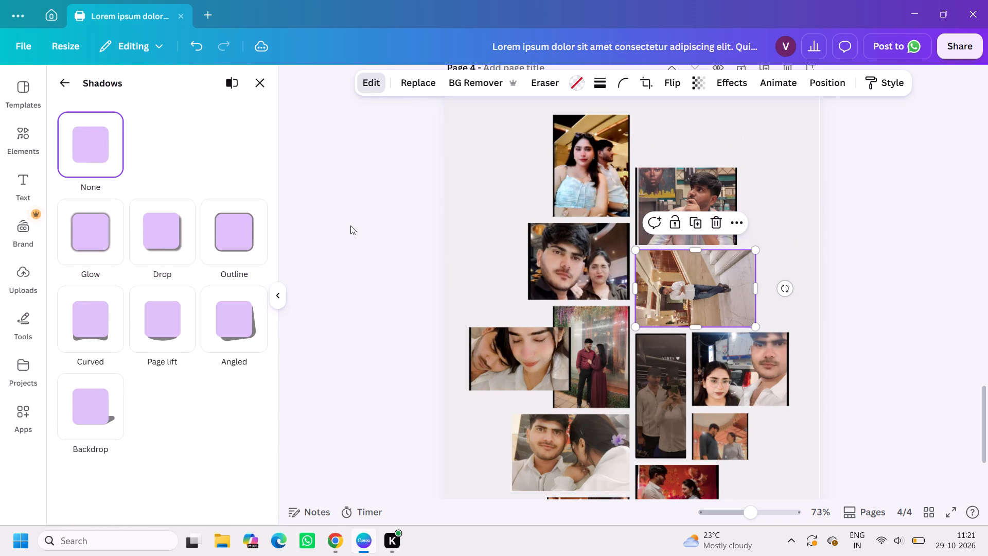
pyautogui.click(243, 235)
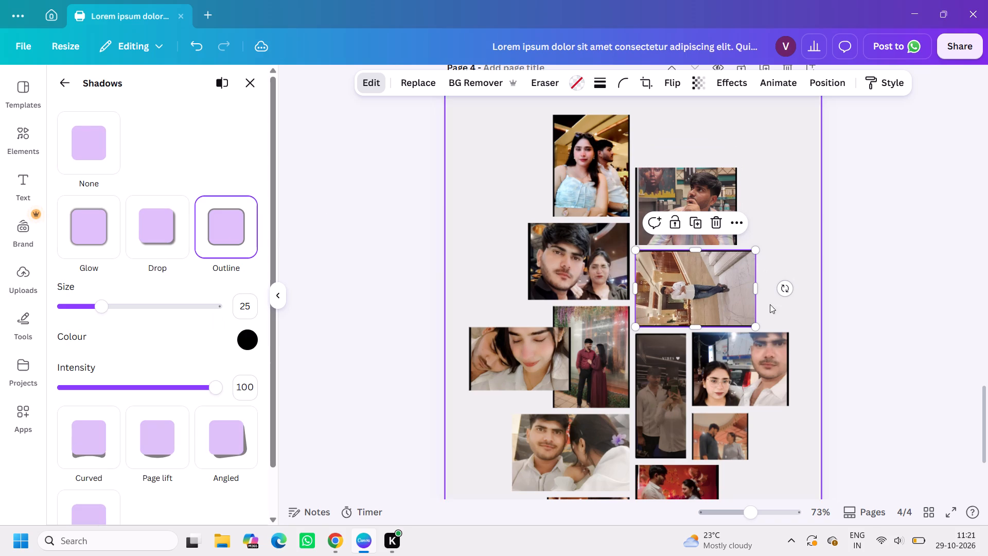
# Apply the Outline shadow to the cream-shirt couple photo with the woman leaning on the man's shoulder.
pyautogui.scroll(-1, 657, 425)
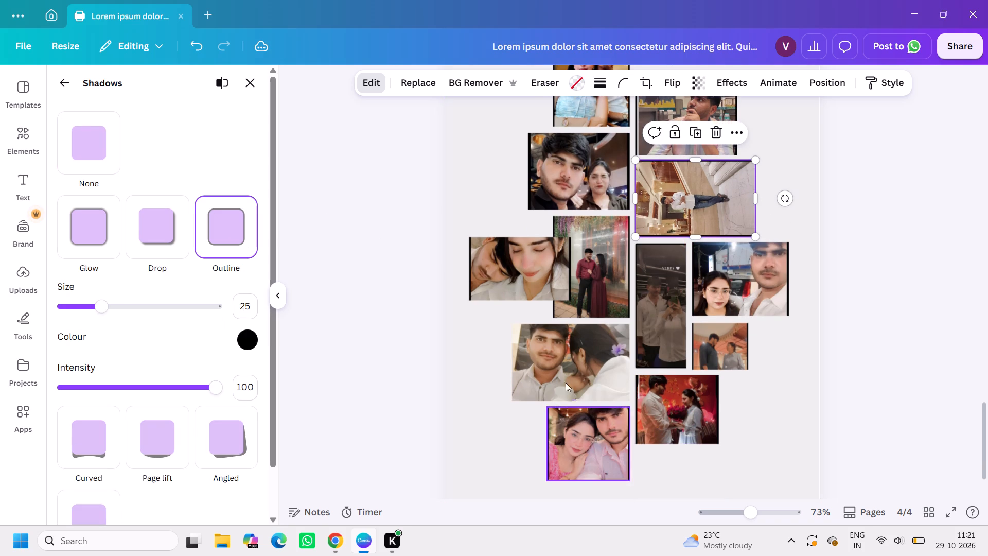
pyautogui.click(571, 369)
pyautogui.click(220, 234)
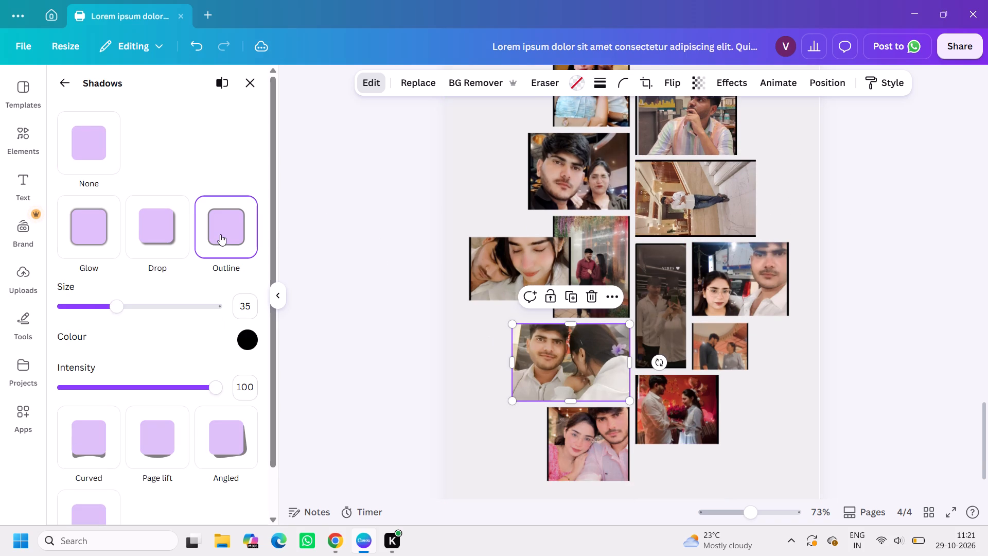
pyautogui.click(395, 377)
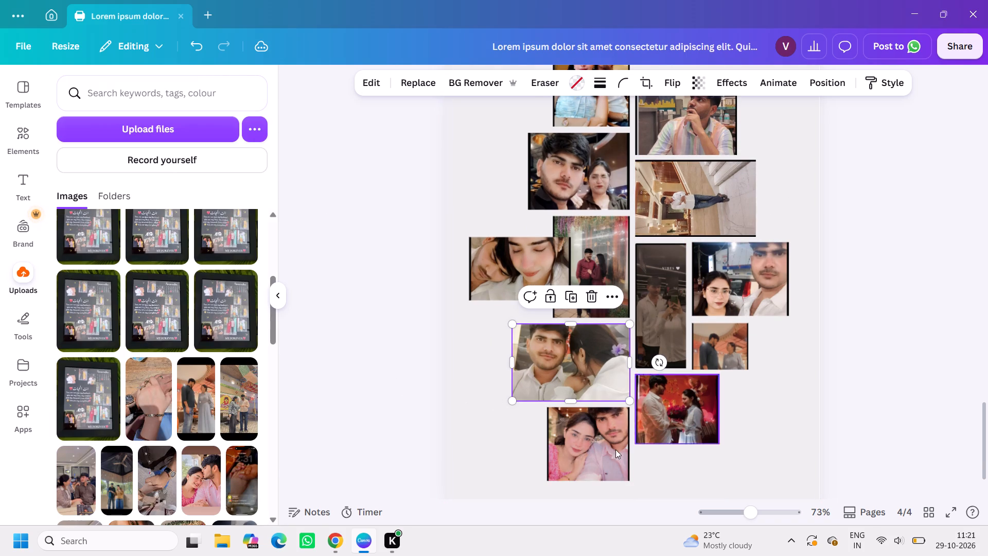
pyautogui.click(671, 461)
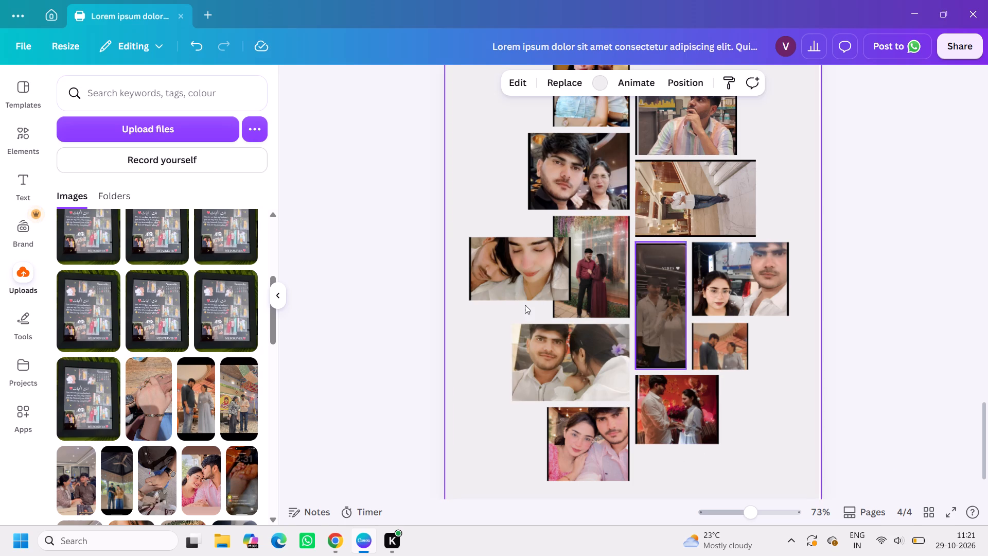
pyautogui.scroll(2, 568, 272)
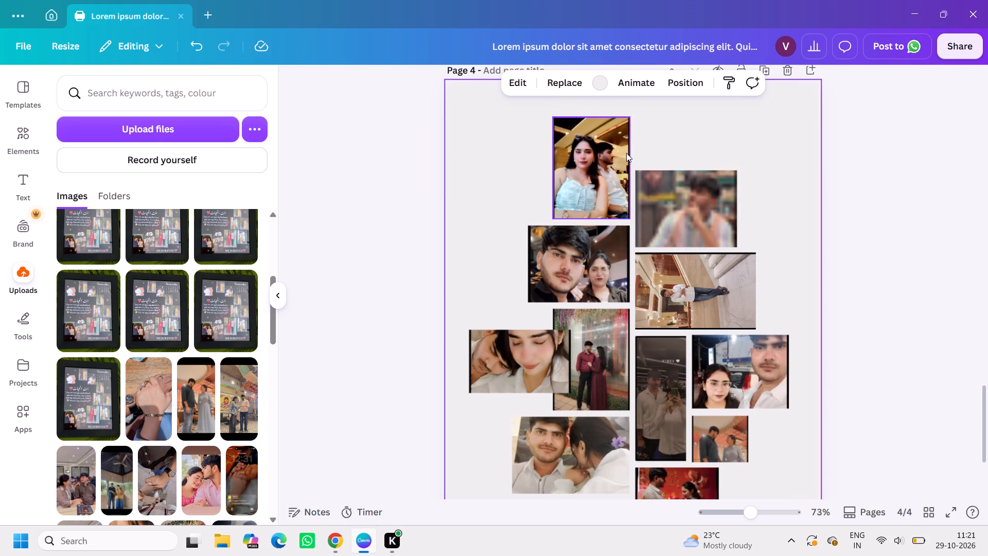
pyautogui.scroll(-2, 626, 153)
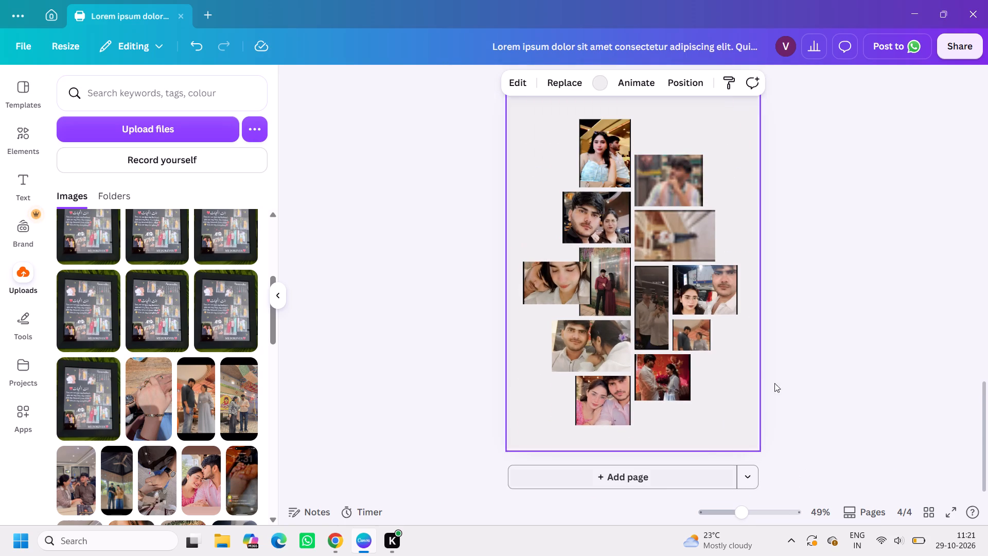
pyautogui.click(778, 380)
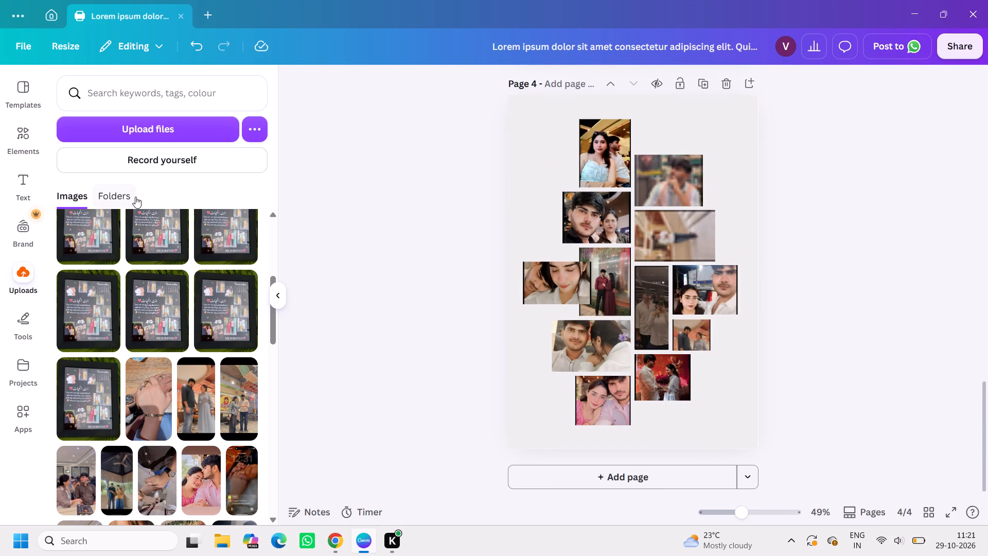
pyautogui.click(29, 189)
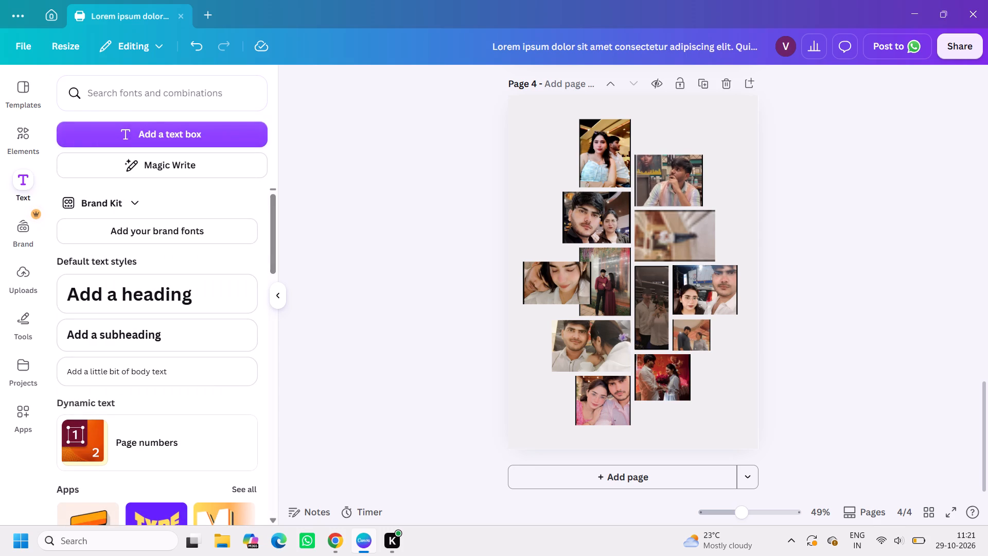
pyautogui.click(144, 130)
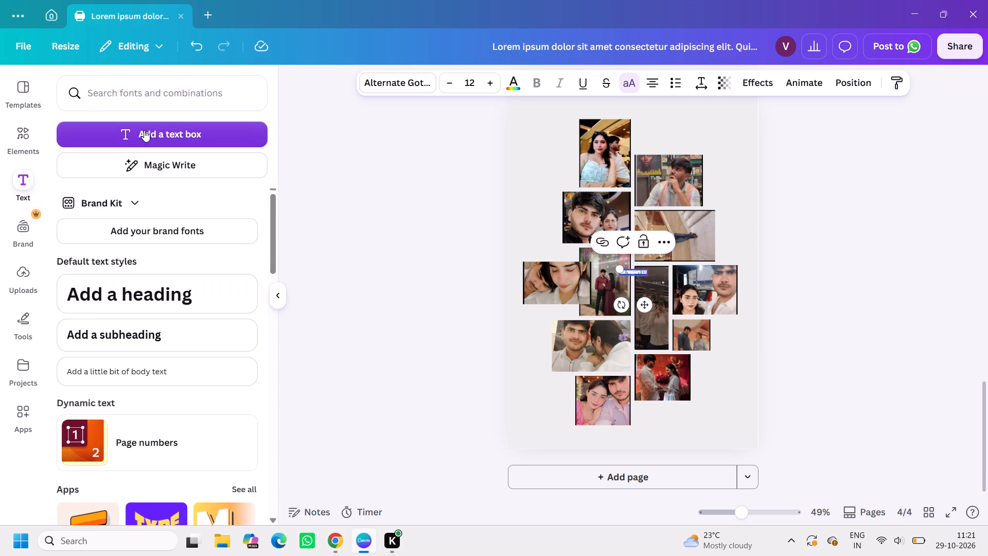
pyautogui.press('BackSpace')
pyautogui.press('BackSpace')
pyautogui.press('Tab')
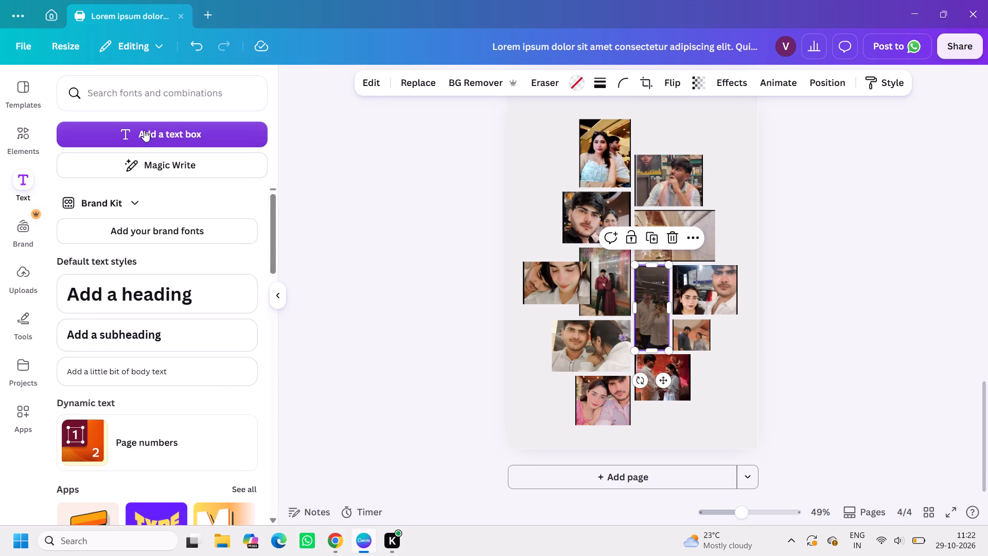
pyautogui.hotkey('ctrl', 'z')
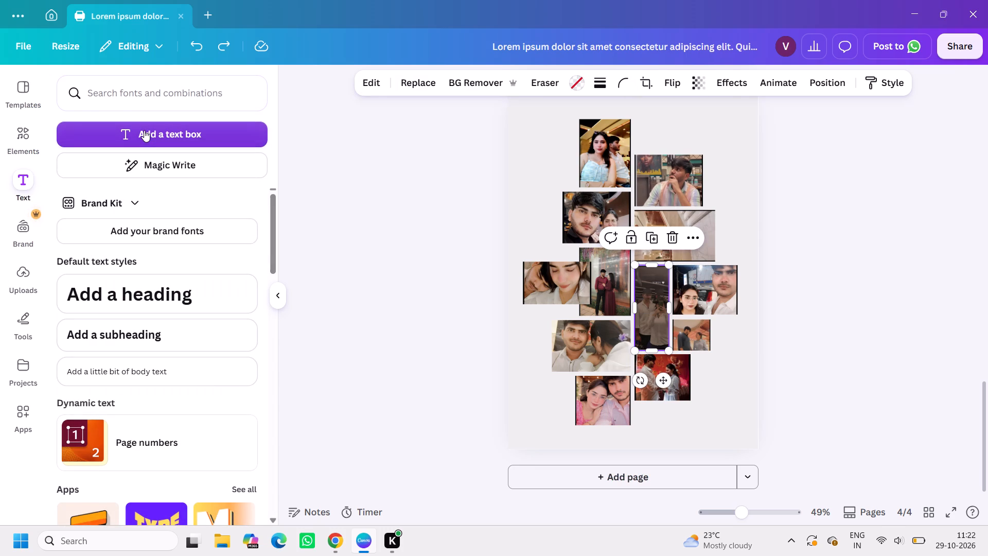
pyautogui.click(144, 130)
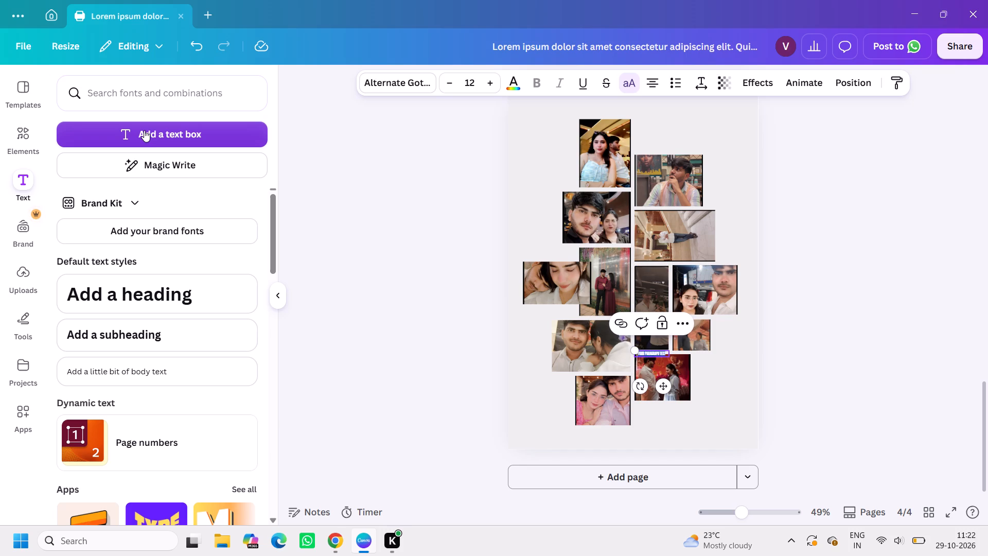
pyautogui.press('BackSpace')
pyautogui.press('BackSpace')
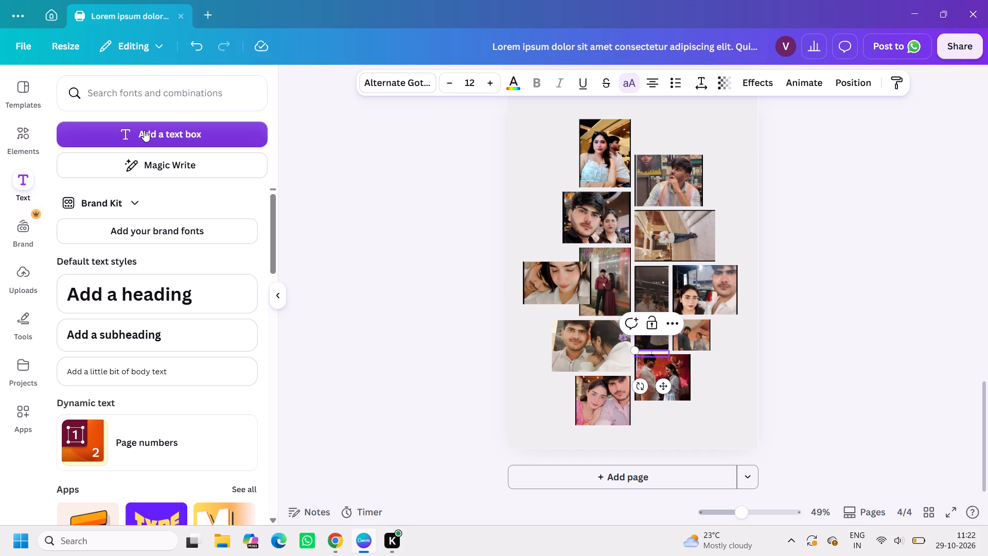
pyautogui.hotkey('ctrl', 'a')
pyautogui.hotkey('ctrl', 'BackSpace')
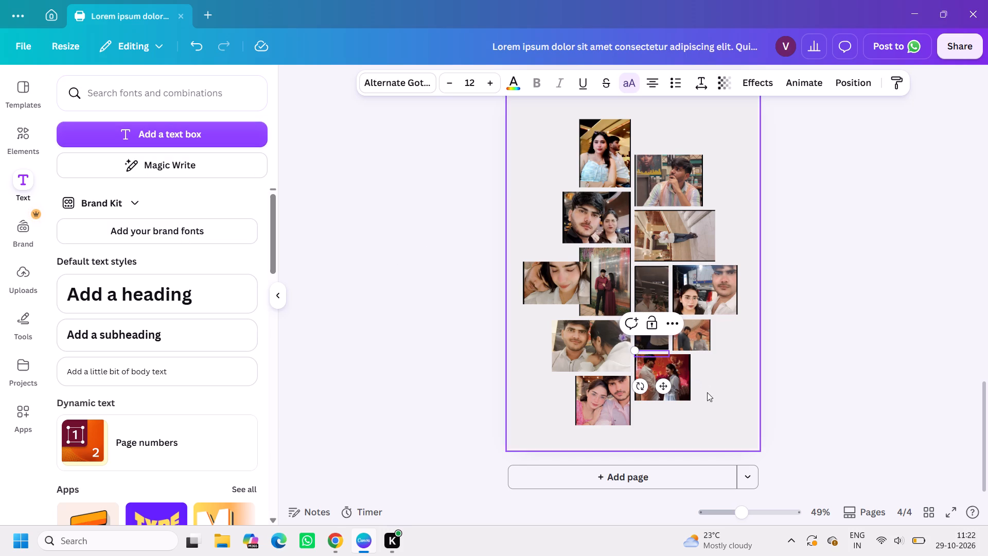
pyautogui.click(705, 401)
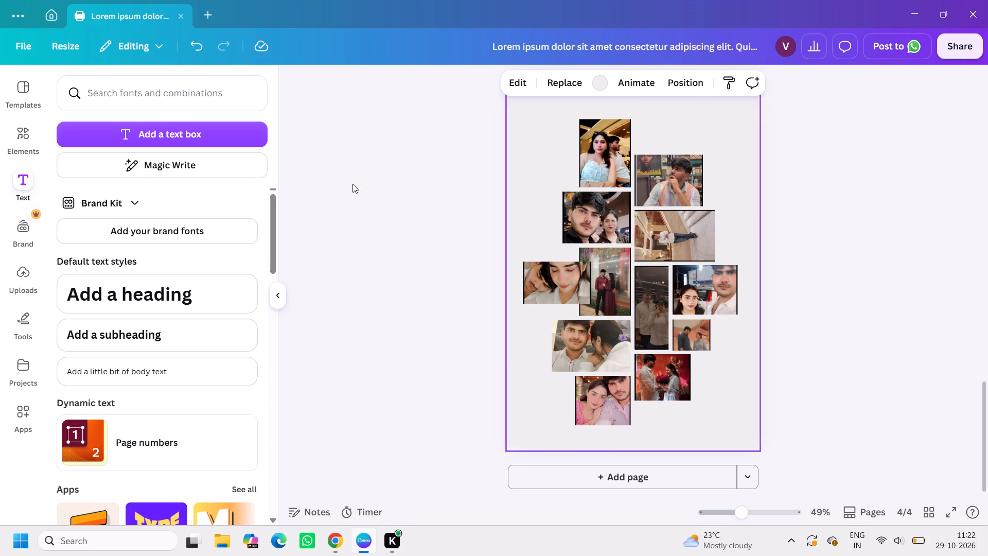
# Add a text box to page 4 reading "SANYAA LOVE SHARUKH".
pyautogui.click(154, 137)
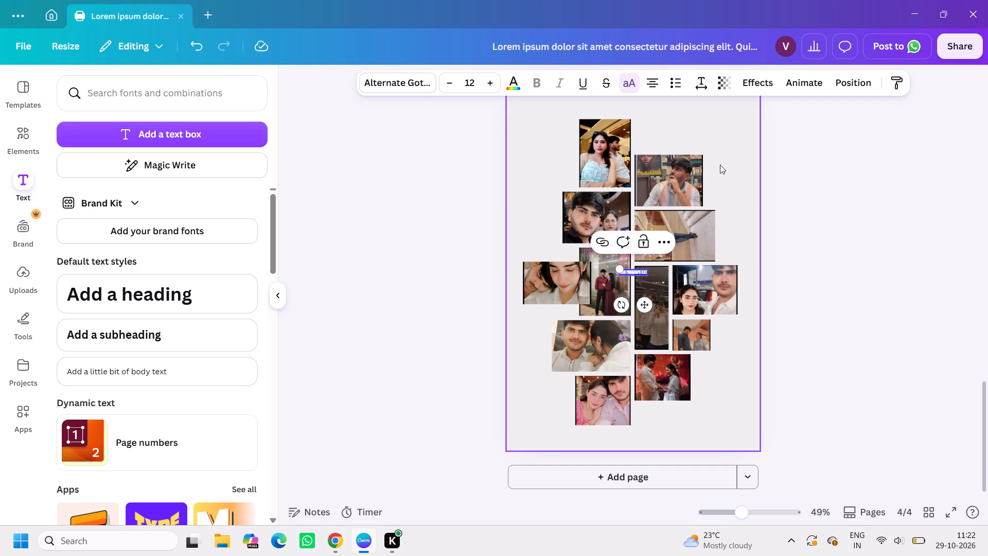
pyautogui.press('BackSpace')
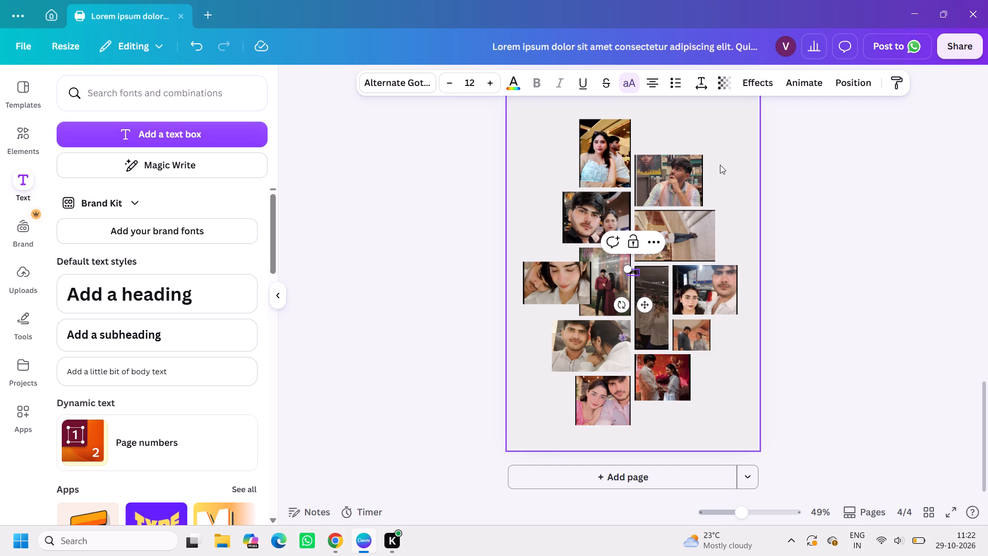
pyautogui.press('s')
pyautogui.write('harukh')
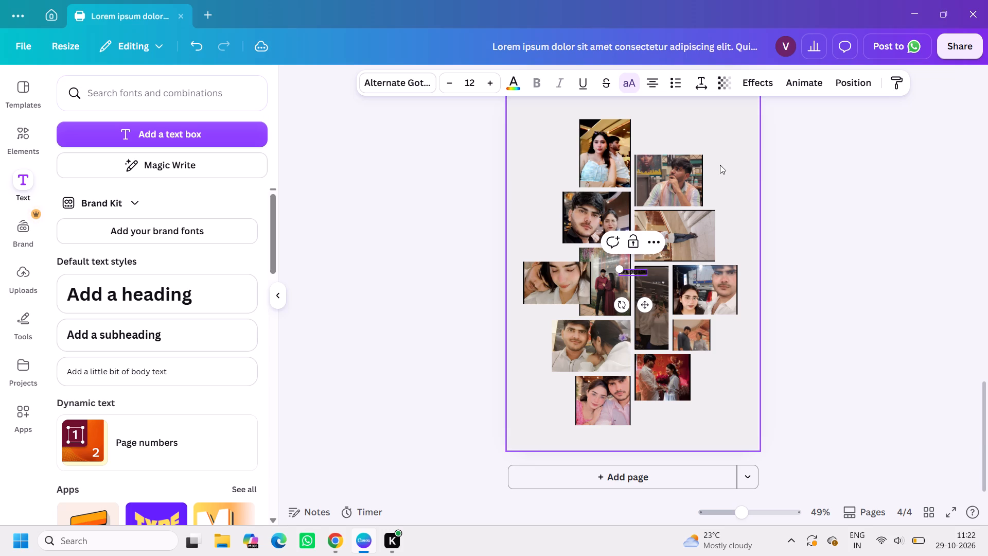
# Enlarge the names text to size 46 and place it above the photo of the man in the striped shirt.
pyautogui.moveTo(618, 269); pyautogui.dragTo(552, 236)
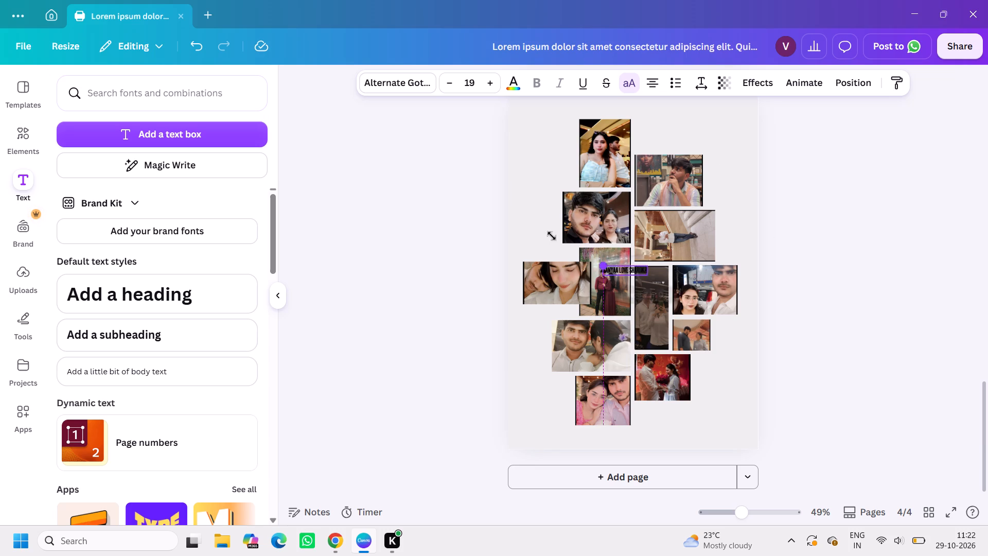
pyautogui.moveTo(552, 236); pyautogui.dragTo(545, 222)
pyautogui.moveTo(608, 301); pyautogui.dragTo(660, 145)
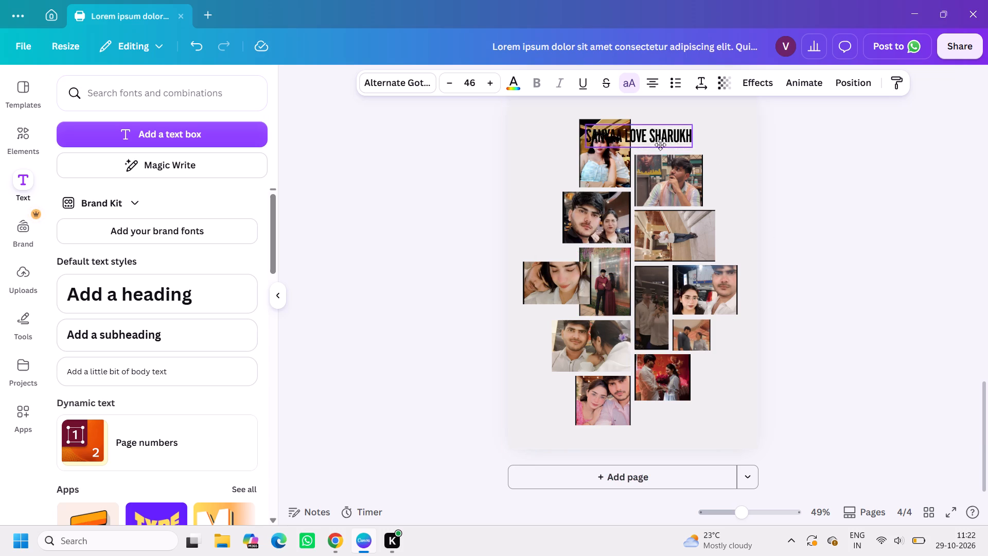
pyautogui.moveTo(660, 145); pyautogui.dragTo(706, 172)
pyautogui.click(762, 226)
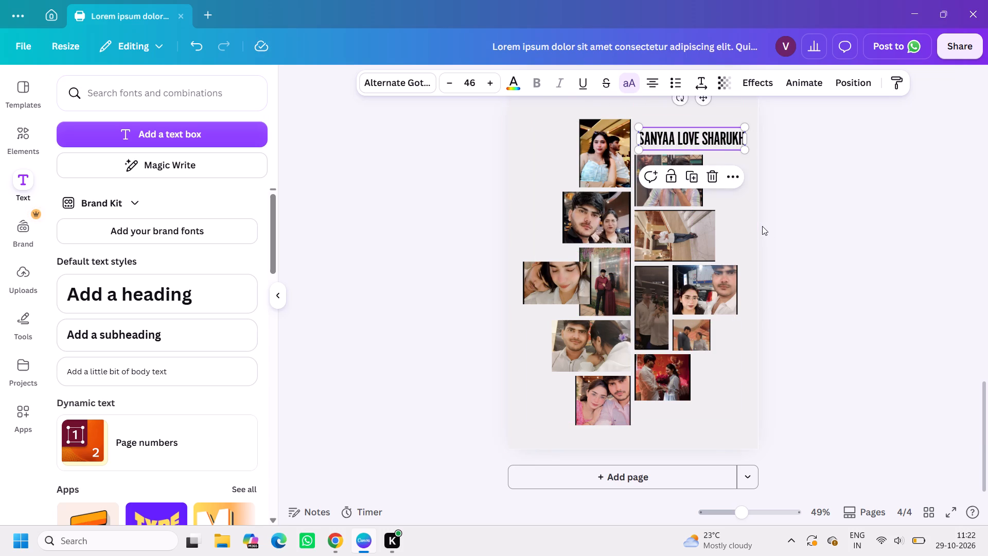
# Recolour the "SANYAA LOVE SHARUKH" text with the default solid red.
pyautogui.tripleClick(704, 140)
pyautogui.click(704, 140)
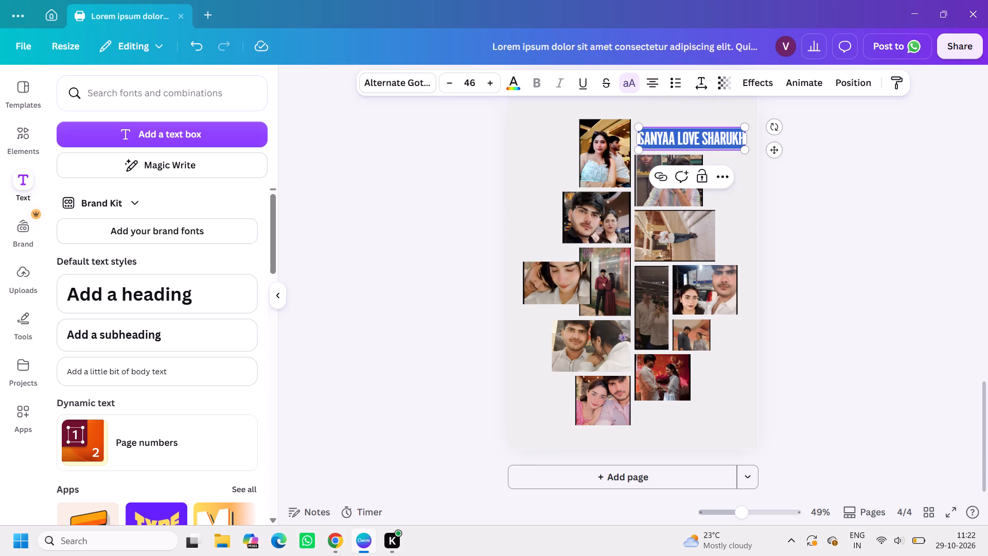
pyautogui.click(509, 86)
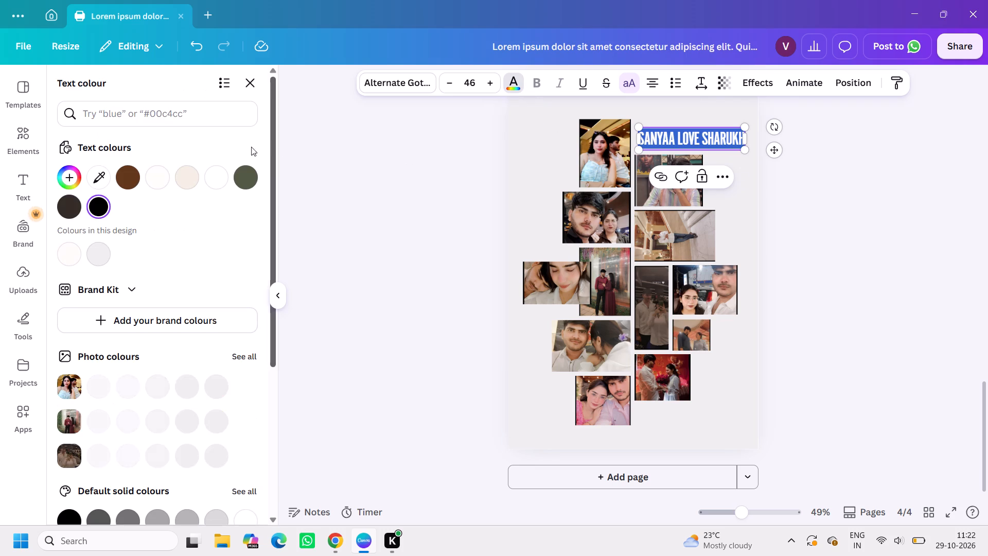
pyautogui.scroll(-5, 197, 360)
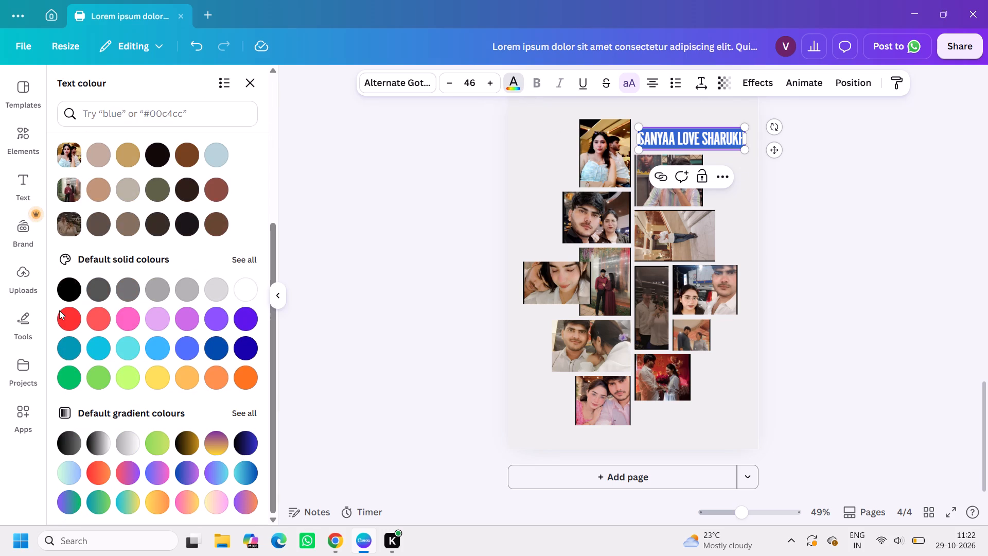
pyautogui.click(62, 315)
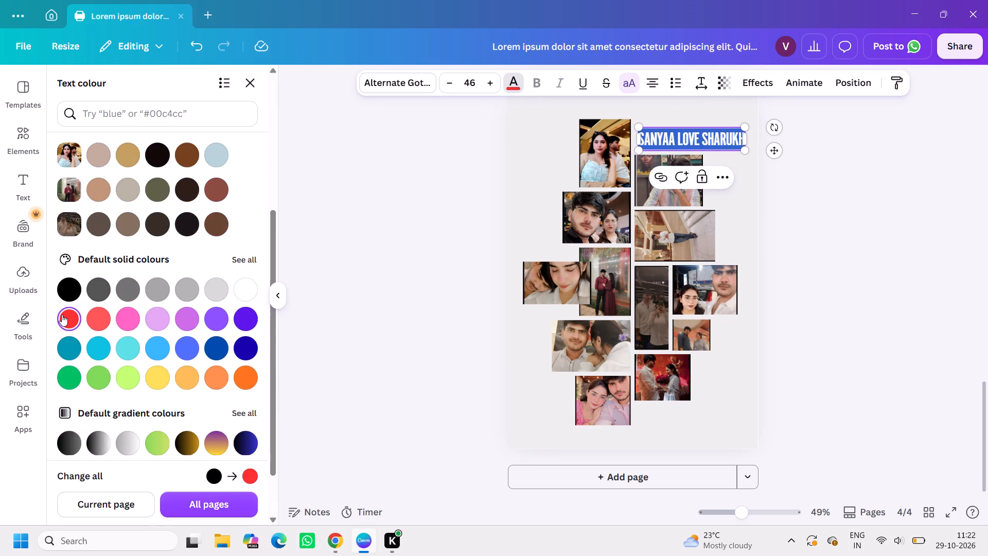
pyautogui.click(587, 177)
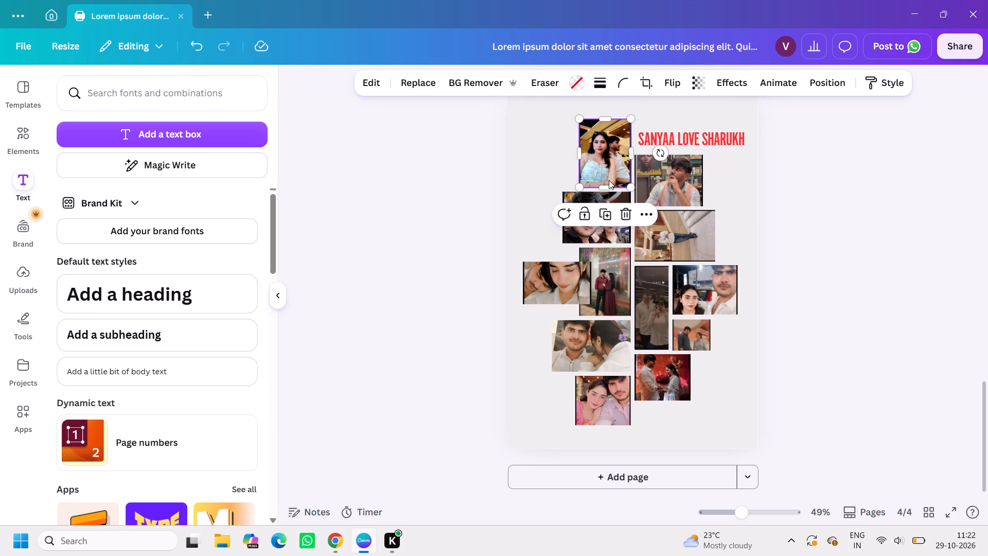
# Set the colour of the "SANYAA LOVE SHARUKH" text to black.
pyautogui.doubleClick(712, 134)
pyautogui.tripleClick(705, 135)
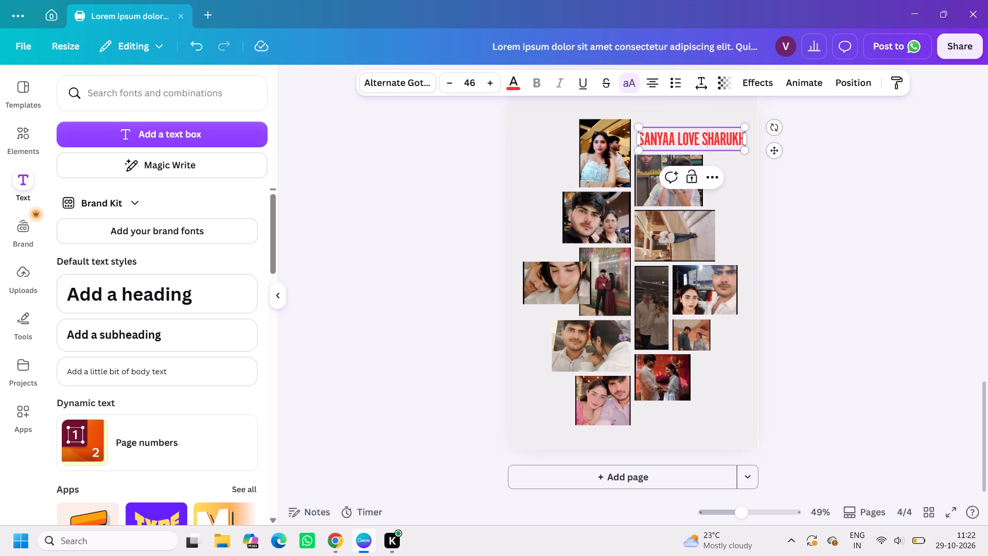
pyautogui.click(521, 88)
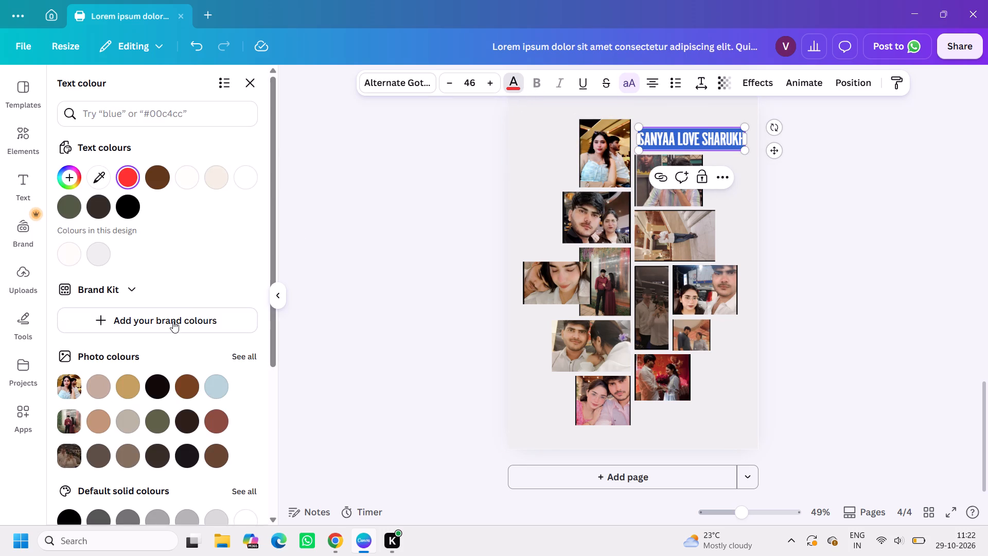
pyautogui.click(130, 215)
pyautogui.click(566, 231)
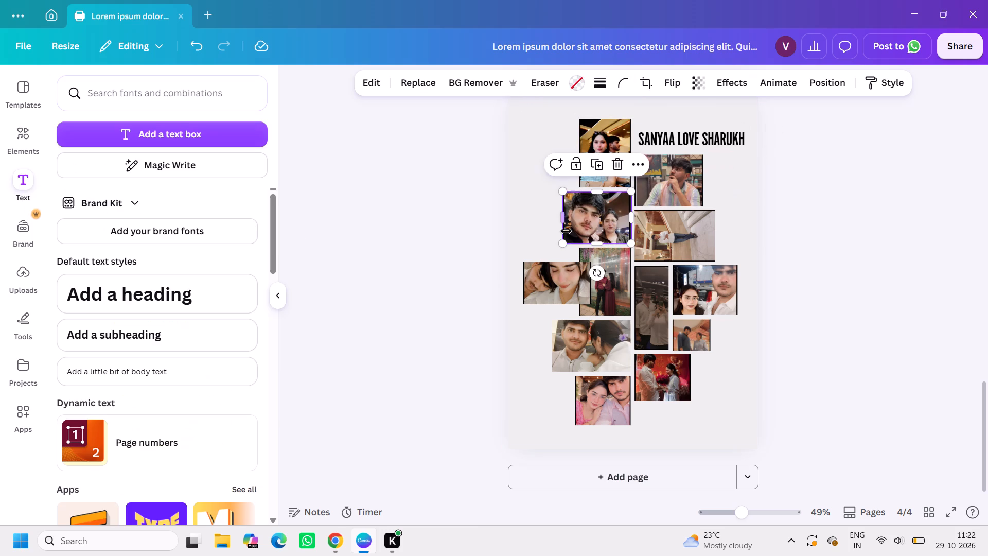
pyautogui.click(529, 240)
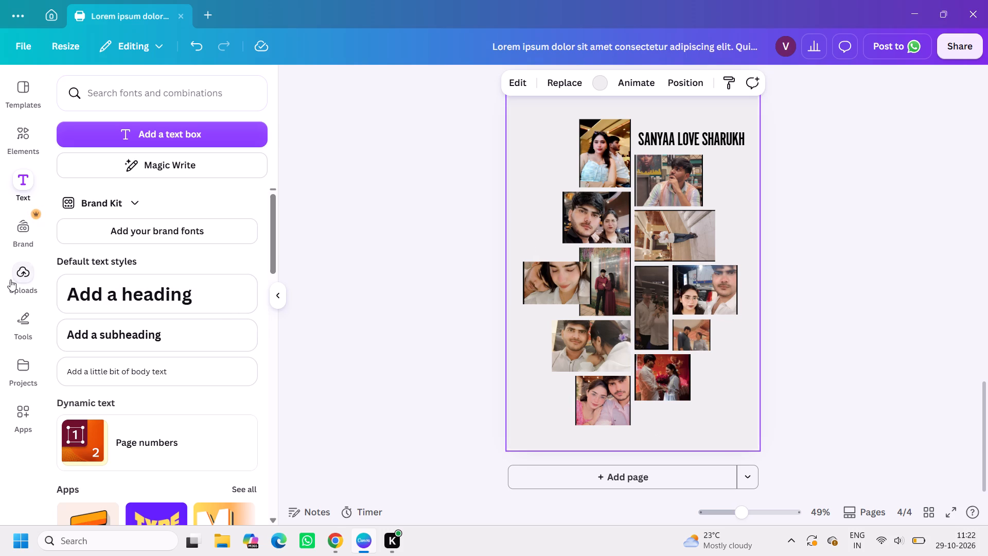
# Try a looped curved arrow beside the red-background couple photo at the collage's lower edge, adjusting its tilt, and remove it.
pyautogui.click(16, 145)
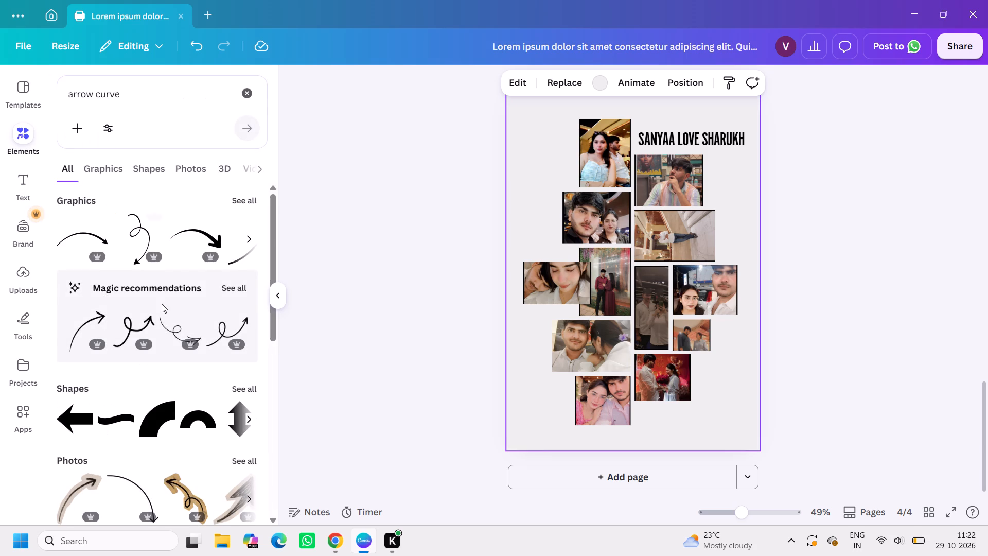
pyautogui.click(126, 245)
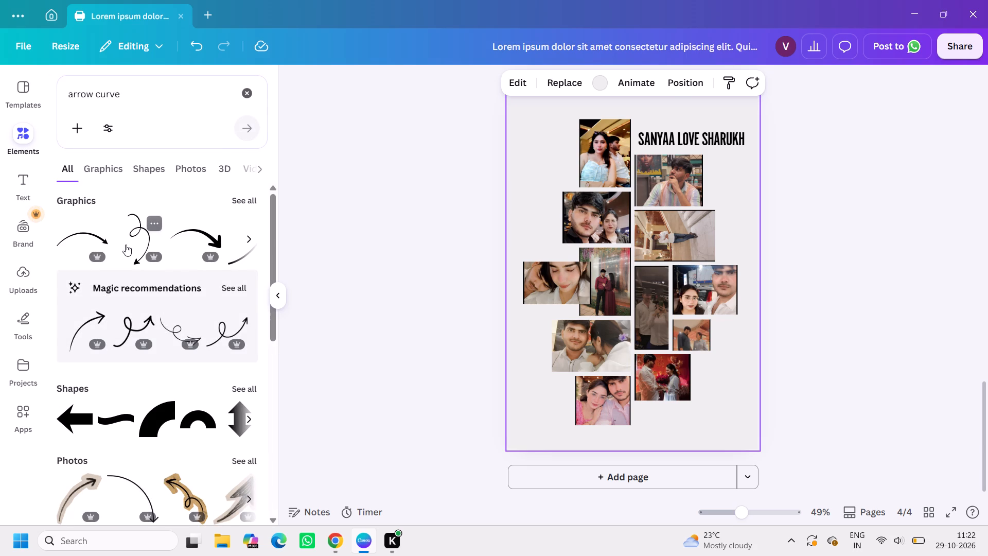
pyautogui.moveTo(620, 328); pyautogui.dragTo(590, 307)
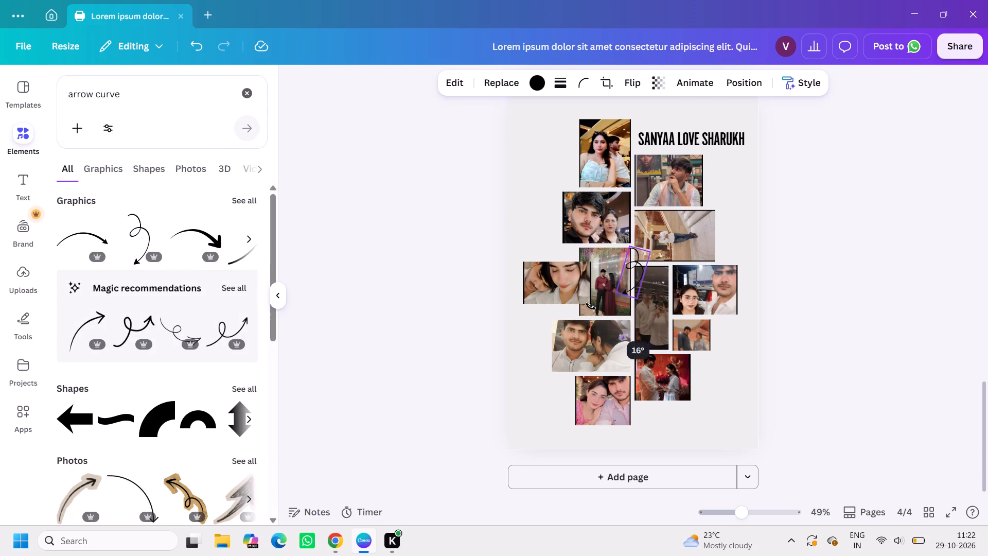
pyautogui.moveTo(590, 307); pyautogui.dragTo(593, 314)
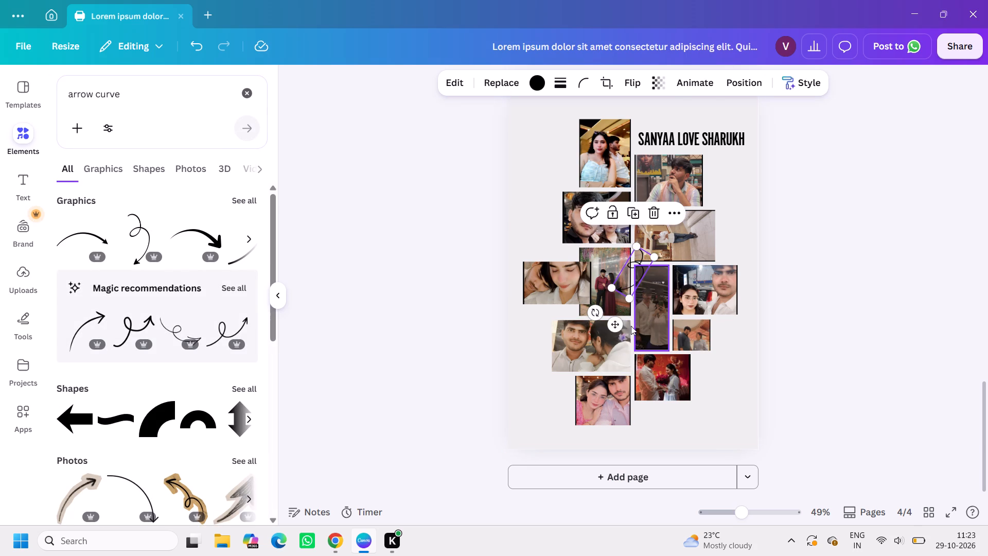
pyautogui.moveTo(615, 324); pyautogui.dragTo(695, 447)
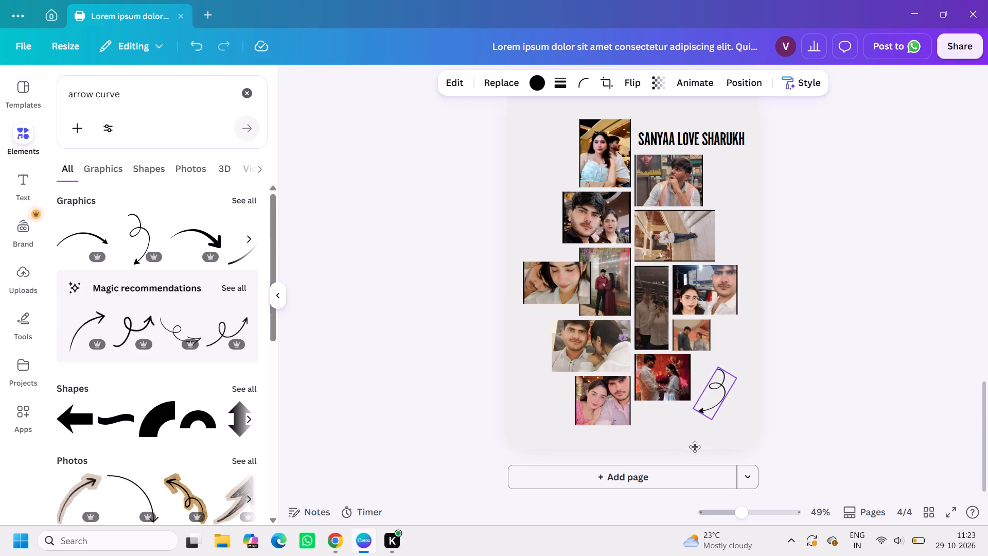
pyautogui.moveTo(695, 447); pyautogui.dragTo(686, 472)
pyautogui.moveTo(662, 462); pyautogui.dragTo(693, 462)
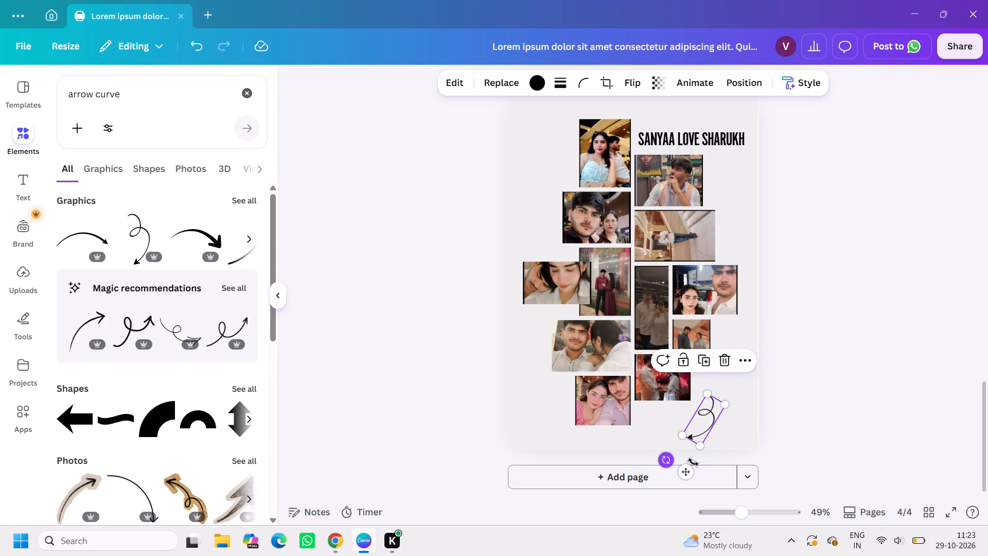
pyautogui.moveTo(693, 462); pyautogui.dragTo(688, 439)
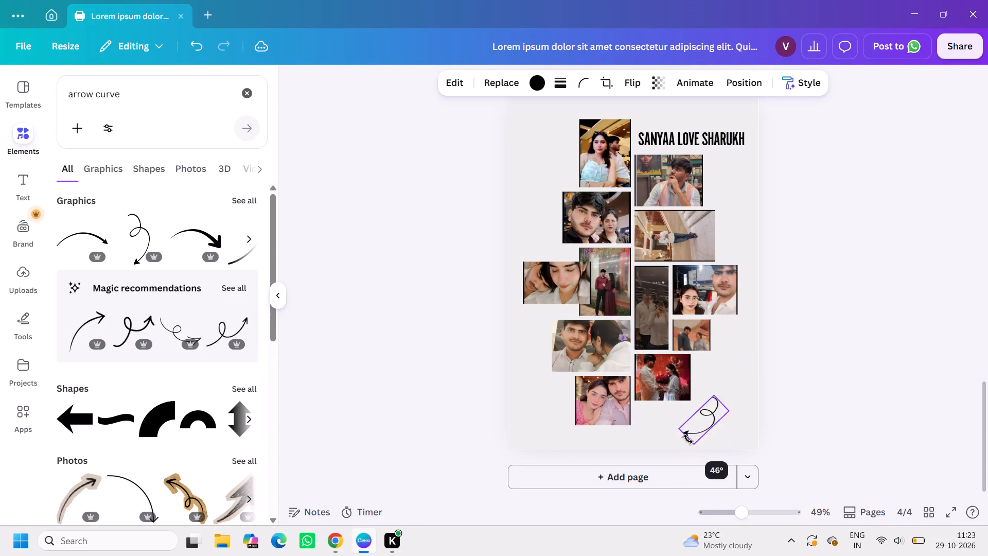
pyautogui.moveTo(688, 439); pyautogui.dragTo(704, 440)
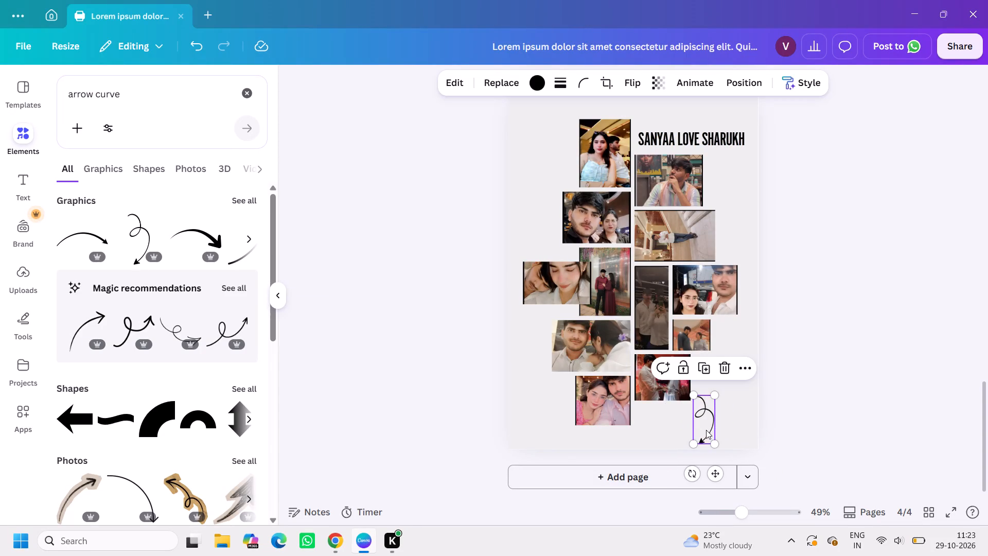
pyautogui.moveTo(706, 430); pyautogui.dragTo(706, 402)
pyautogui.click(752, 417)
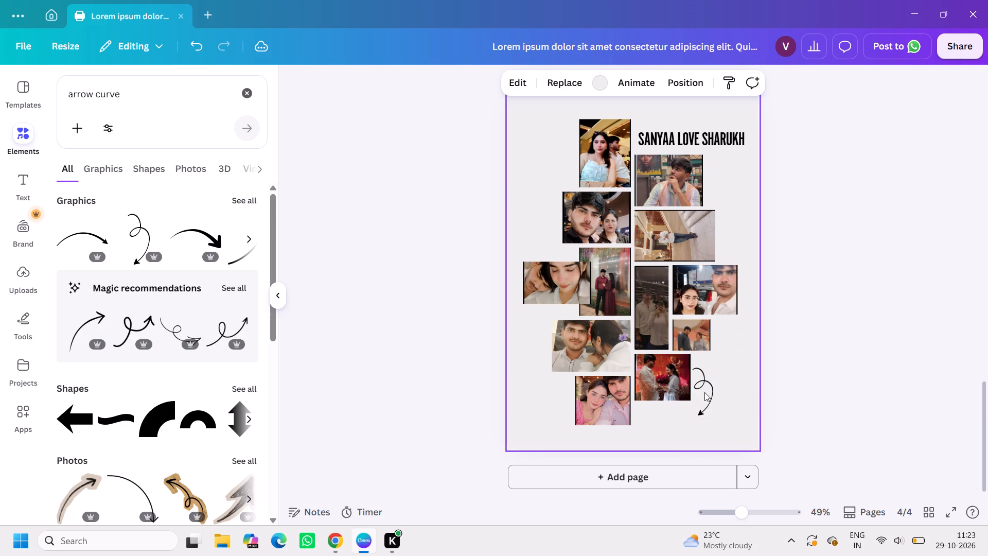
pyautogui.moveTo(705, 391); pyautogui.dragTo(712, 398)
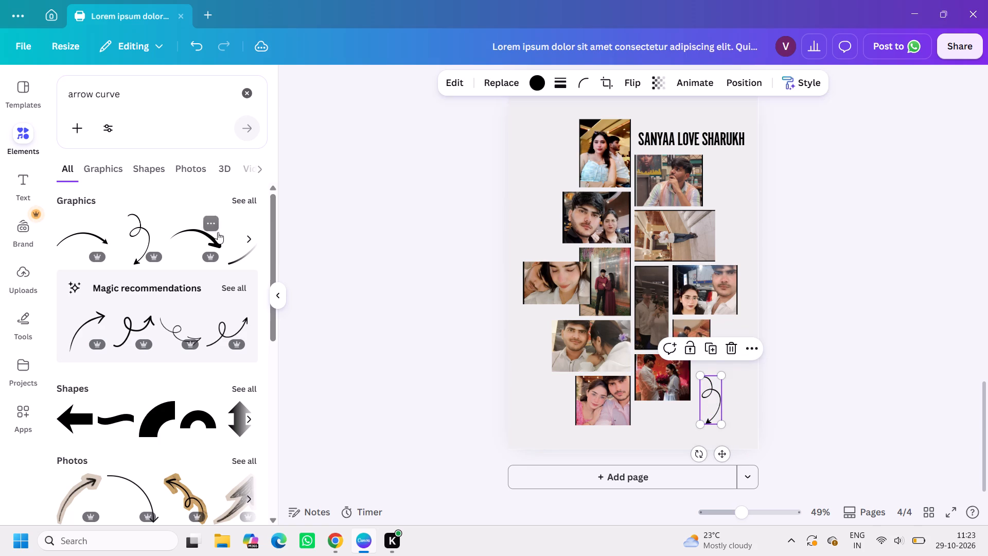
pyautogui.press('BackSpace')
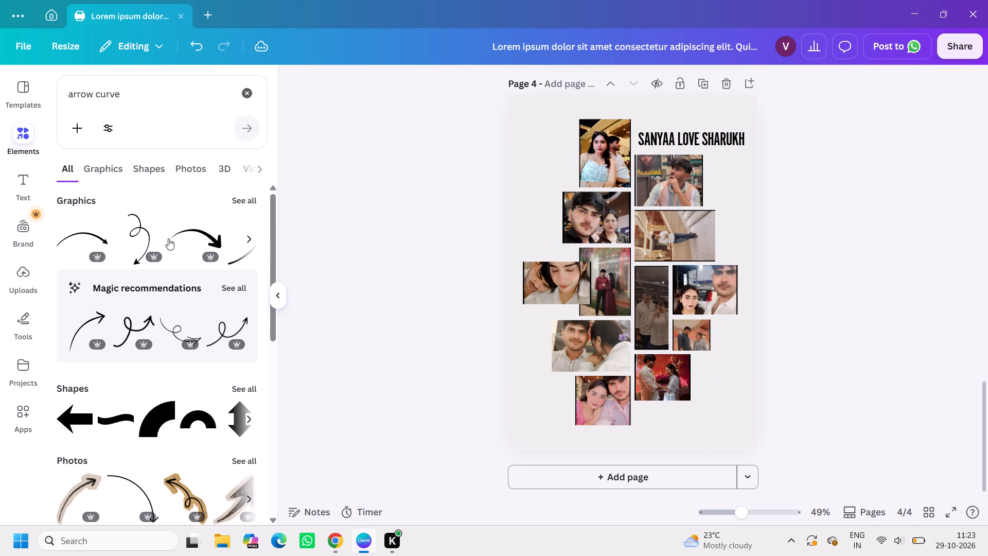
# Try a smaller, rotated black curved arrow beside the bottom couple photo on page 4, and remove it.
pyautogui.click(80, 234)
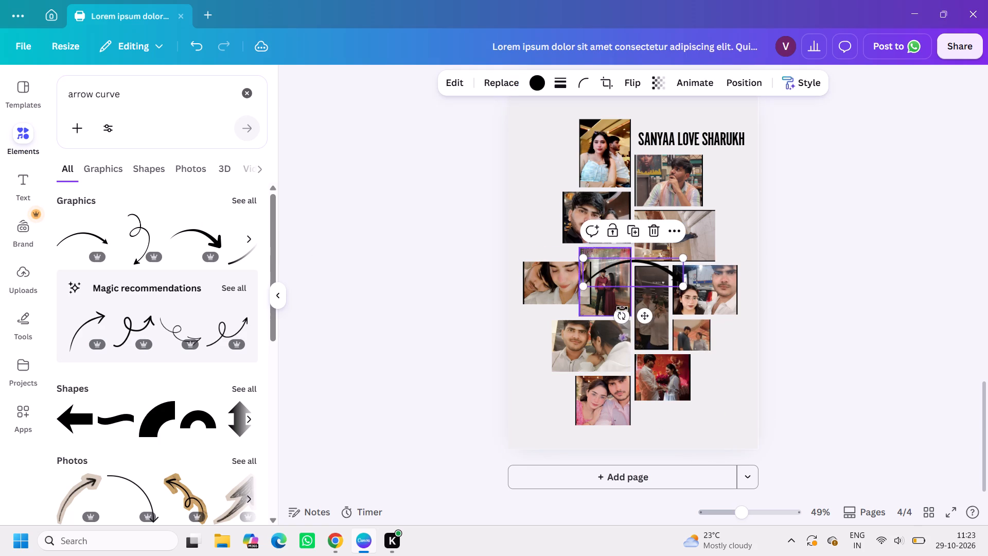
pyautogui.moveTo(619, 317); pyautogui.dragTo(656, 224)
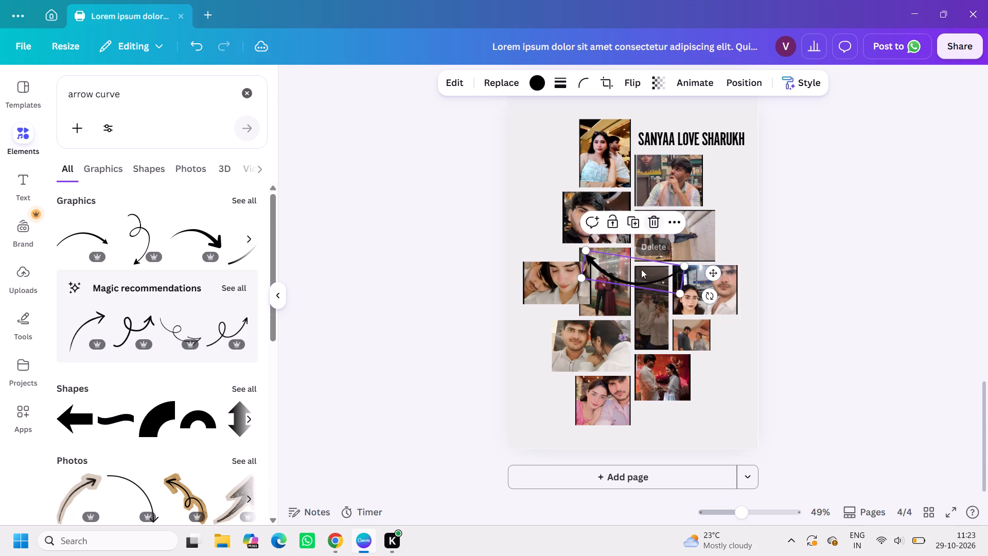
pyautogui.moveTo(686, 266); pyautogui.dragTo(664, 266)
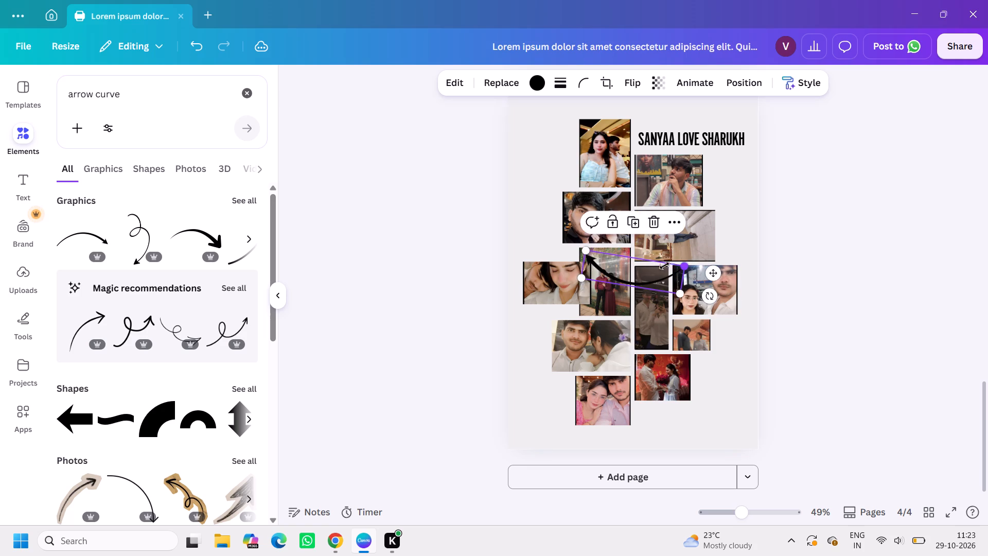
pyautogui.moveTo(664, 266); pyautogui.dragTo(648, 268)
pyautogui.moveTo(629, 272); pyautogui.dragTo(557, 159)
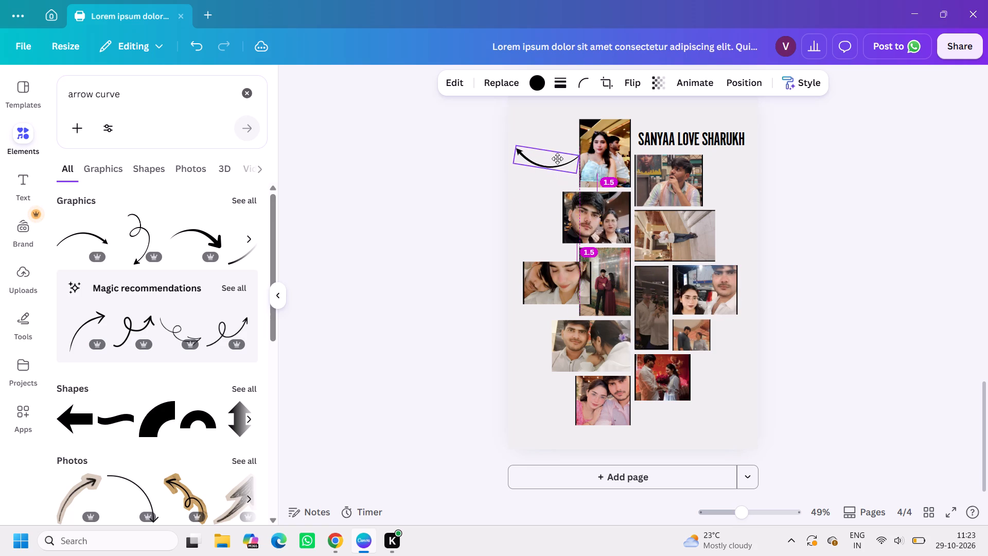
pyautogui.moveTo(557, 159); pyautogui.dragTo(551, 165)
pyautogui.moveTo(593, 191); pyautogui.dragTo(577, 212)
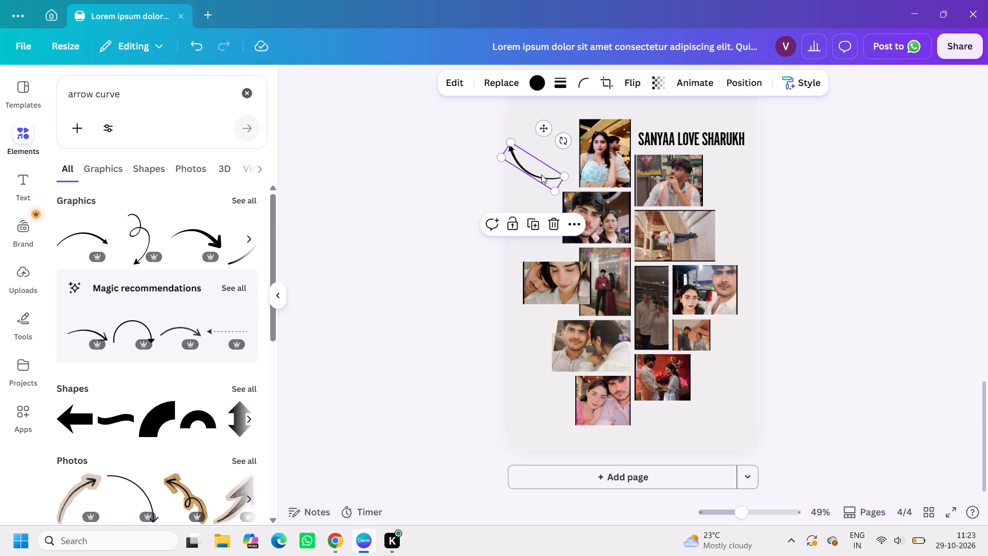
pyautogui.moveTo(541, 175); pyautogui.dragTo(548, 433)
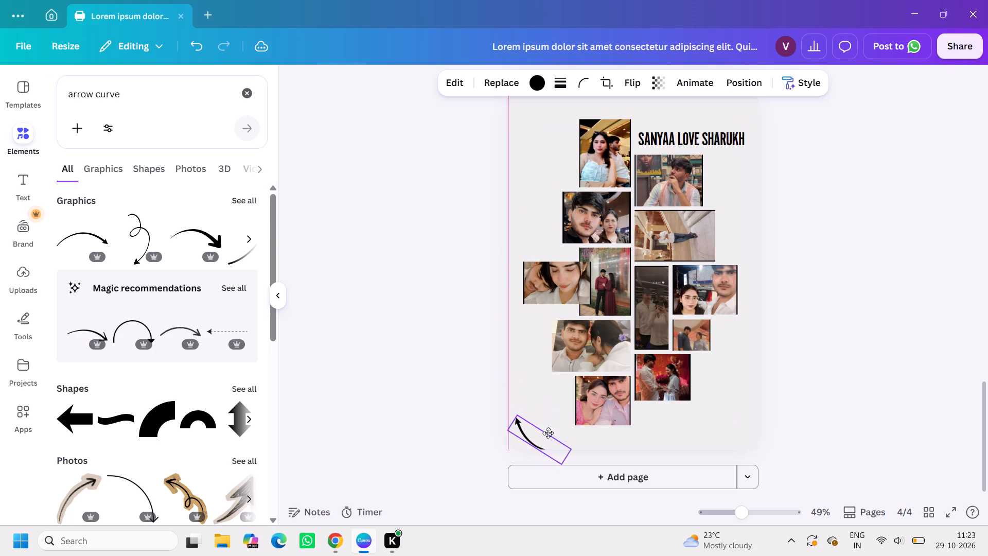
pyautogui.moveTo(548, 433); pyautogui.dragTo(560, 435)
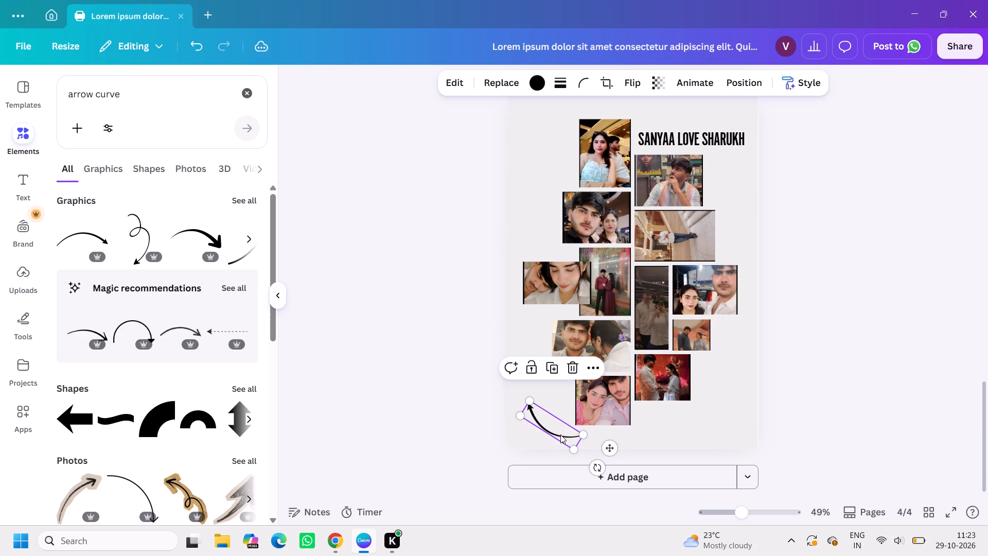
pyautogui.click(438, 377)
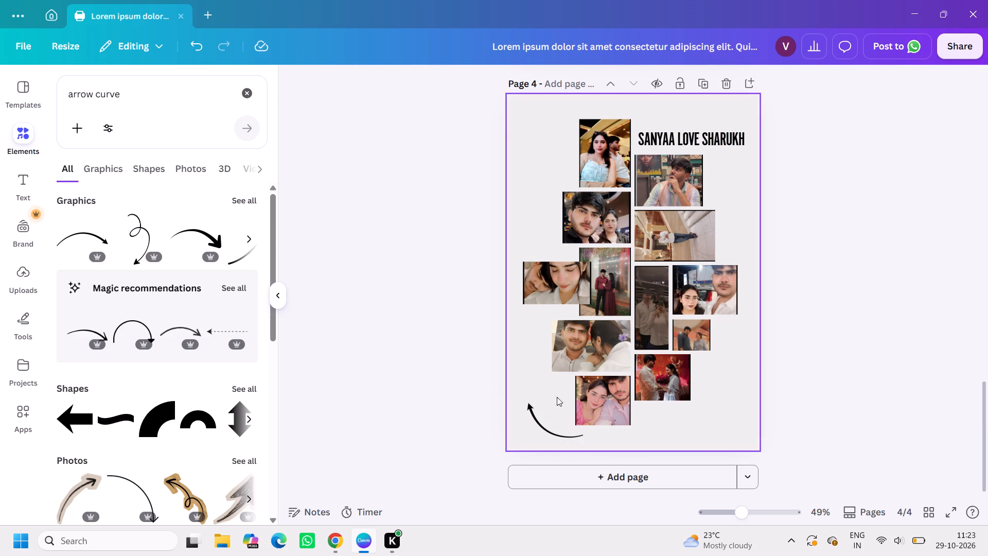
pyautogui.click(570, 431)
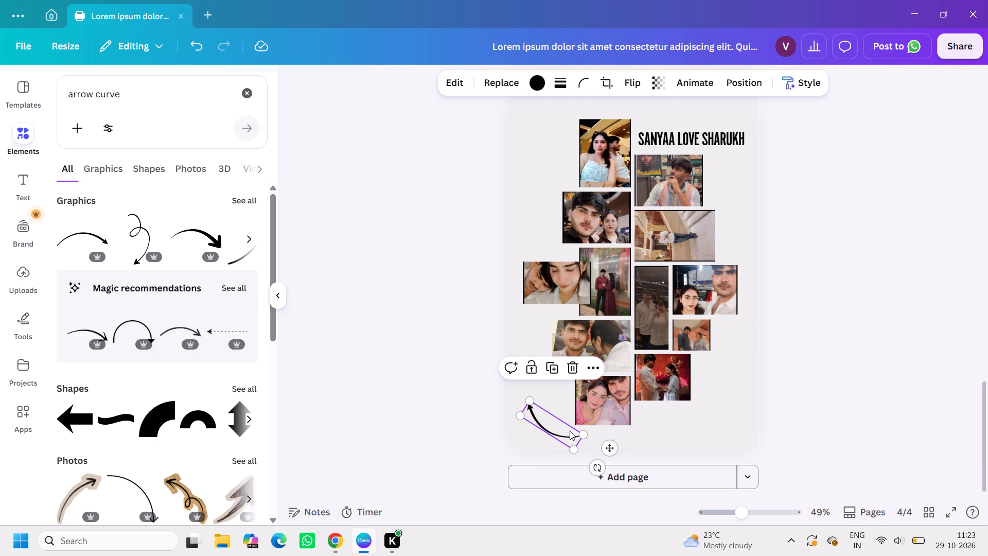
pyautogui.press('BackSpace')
# Add a new page 5 and place a horizontal black curved arrow in its upper part.
pyautogui.click(594, 482)
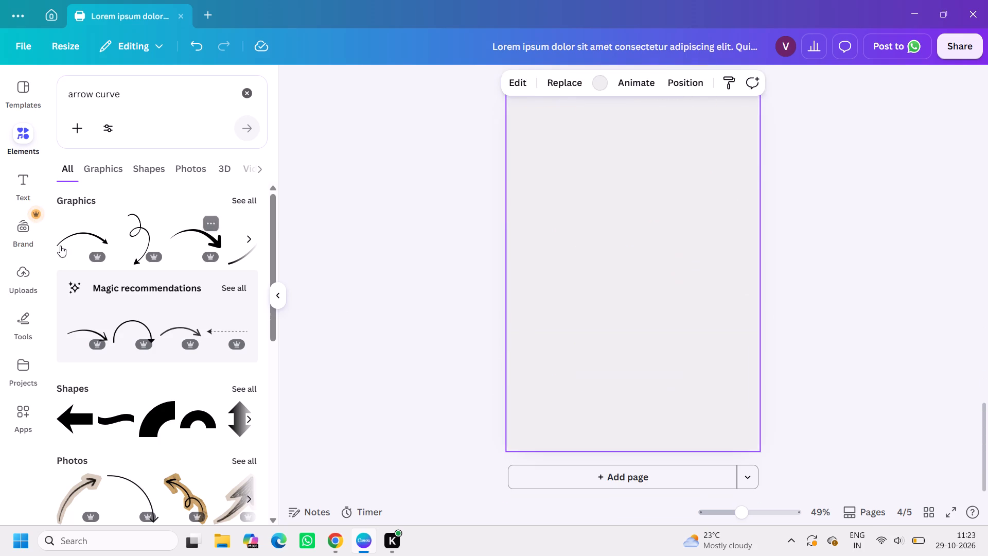
pyautogui.click(69, 247)
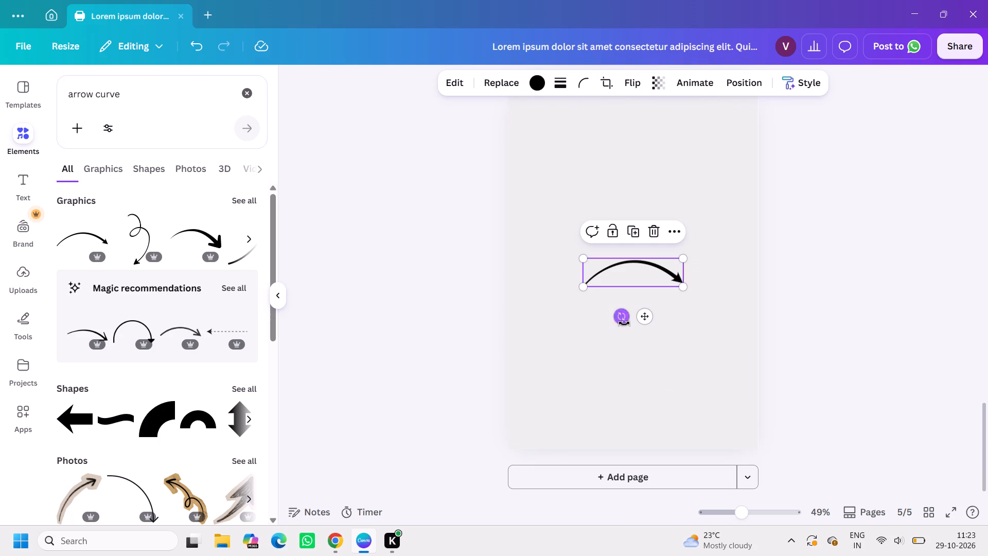
pyautogui.click(621, 322)
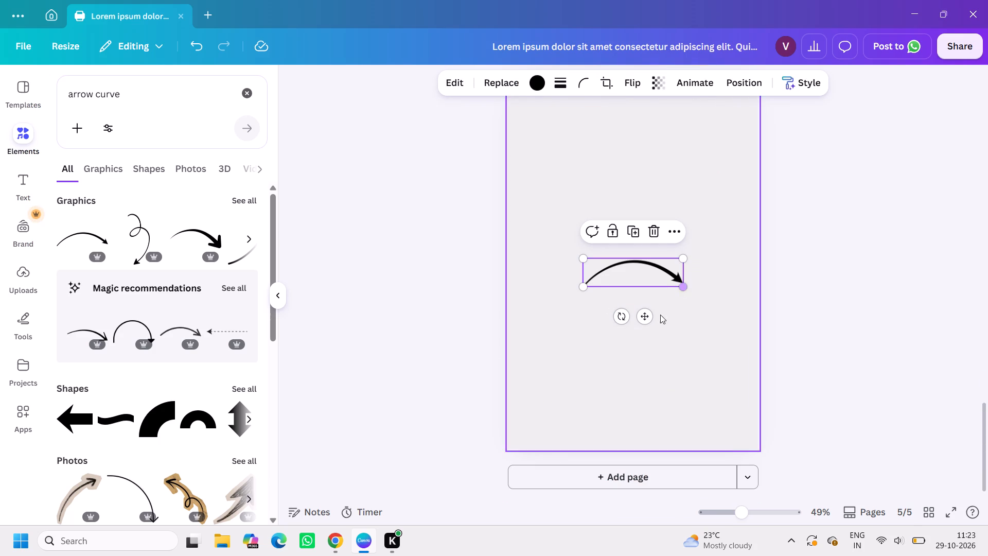
pyautogui.moveTo(644, 317); pyautogui.dragTo(637, 211)
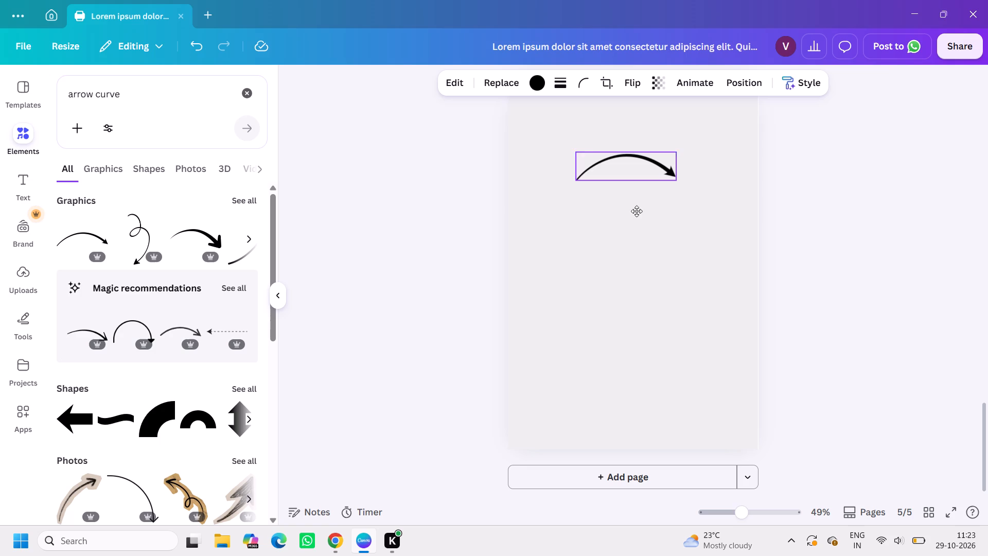
# Add a second black curved arrow, rotate it to point downward and join its tail to the first arrow's head.
pyautogui.click(104, 227)
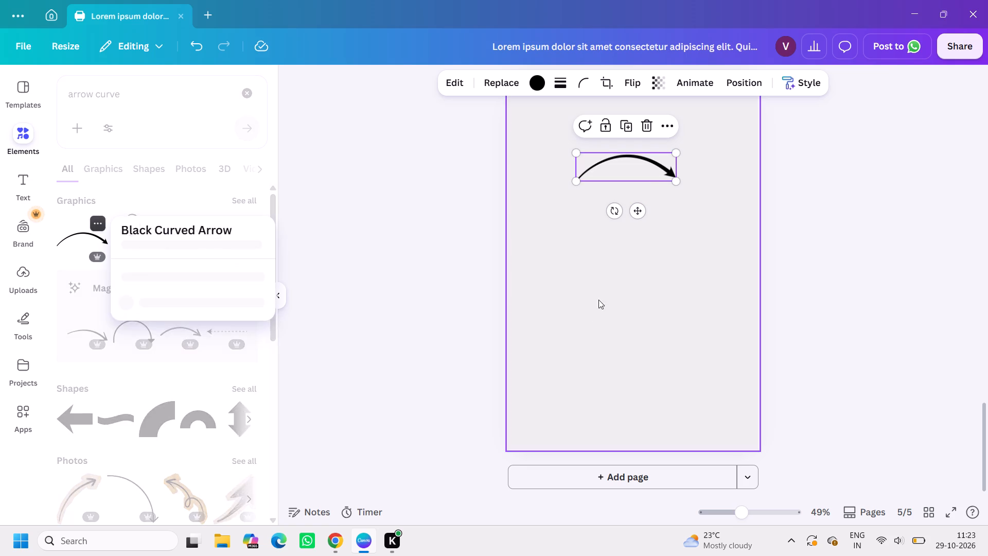
pyautogui.click(77, 249)
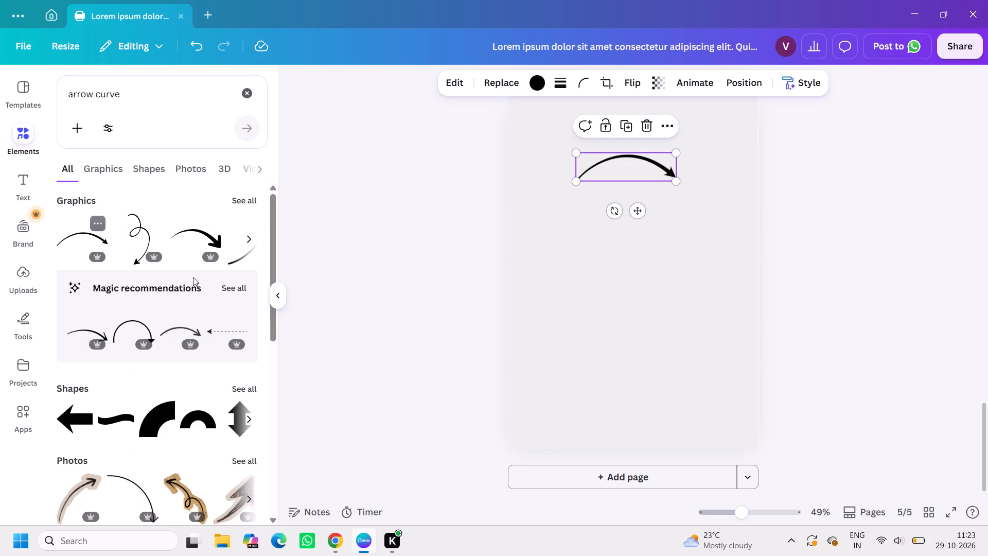
pyautogui.click(76, 244)
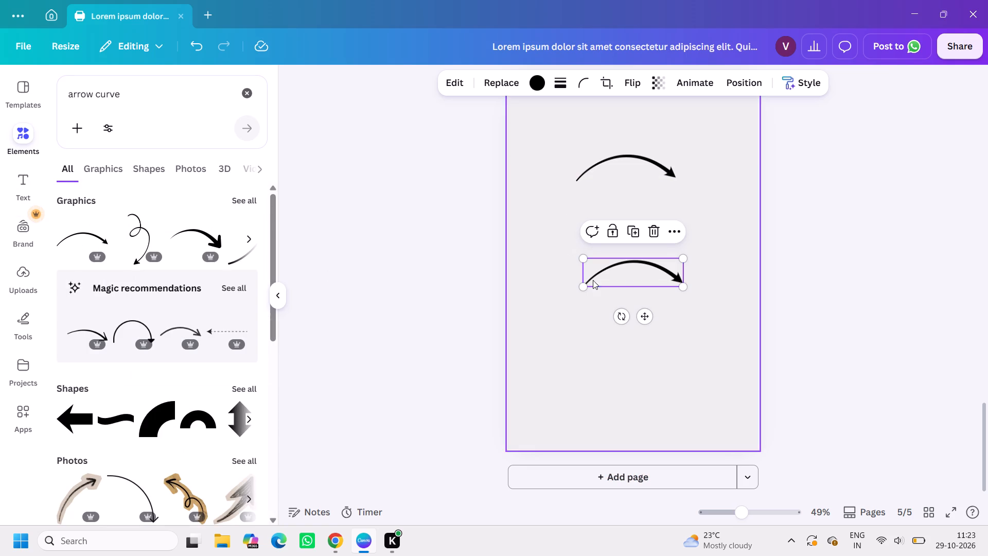
pyautogui.moveTo(619, 317); pyautogui.dragTo(600, 269)
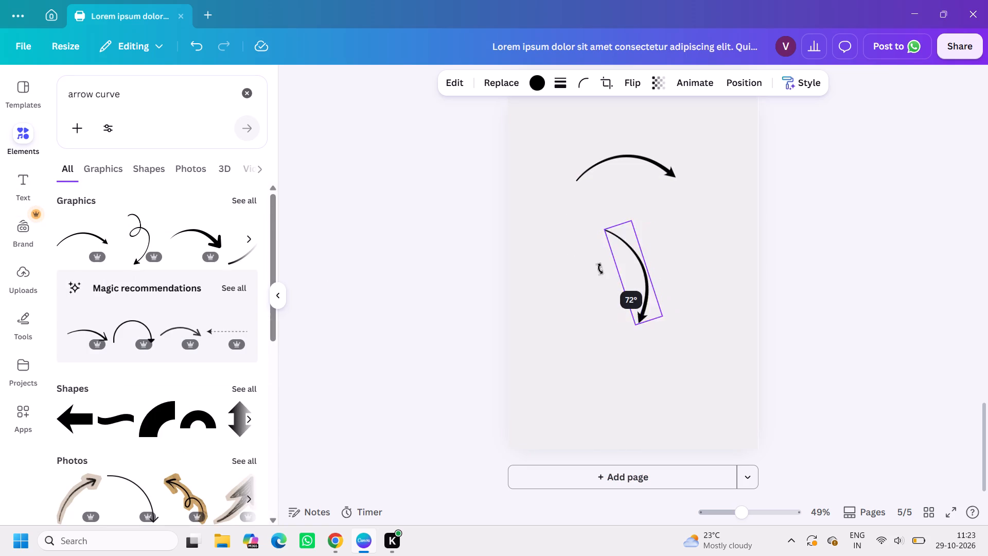
pyautogui.moveTo(600, 269); pyautogui.dragTo(604, 274)
pyautogui.moveTo(642, 296); pyautogui.dragTo(655, 293)
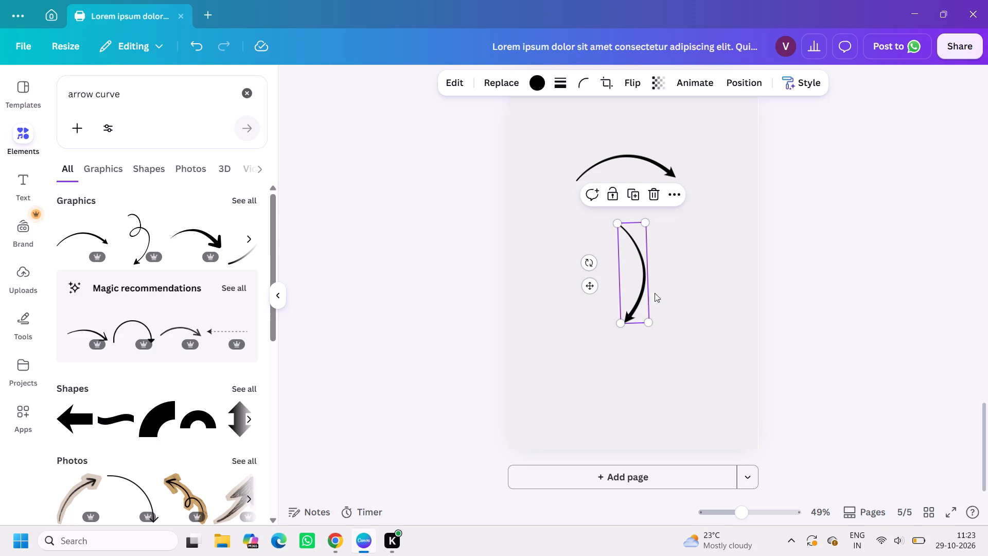
pyautogui.moveTo(655, 293); pyautogui.dragTo(703, 252)
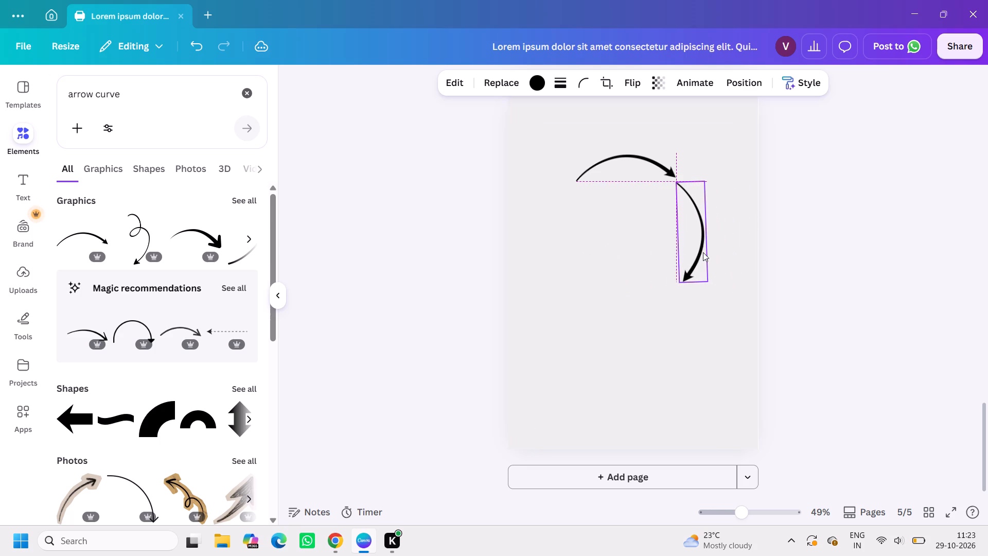
pyautogui.click(650, 224)
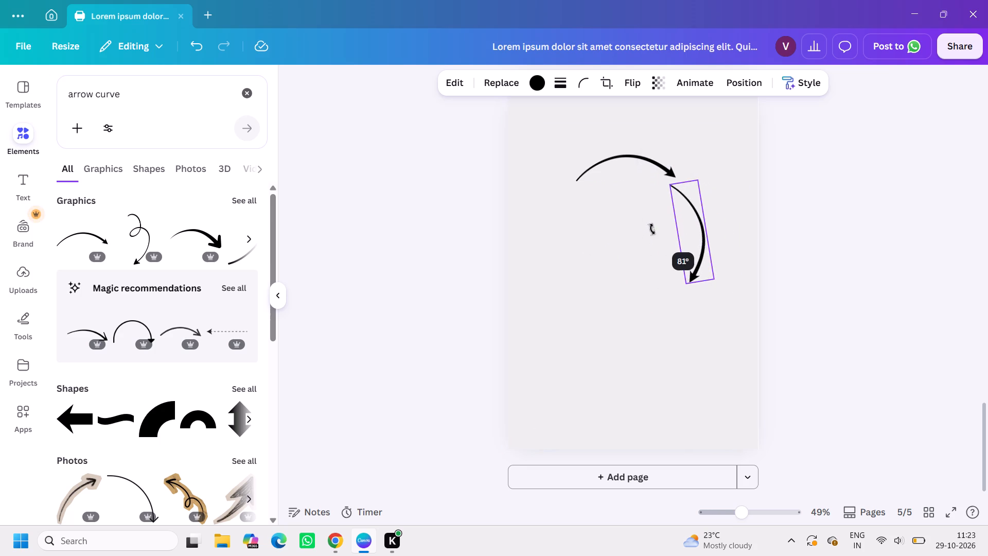
pyautogui.moveTo(691, 230); pyautogui.dragTo(694, 223)
pyautogui.click(588, 295)
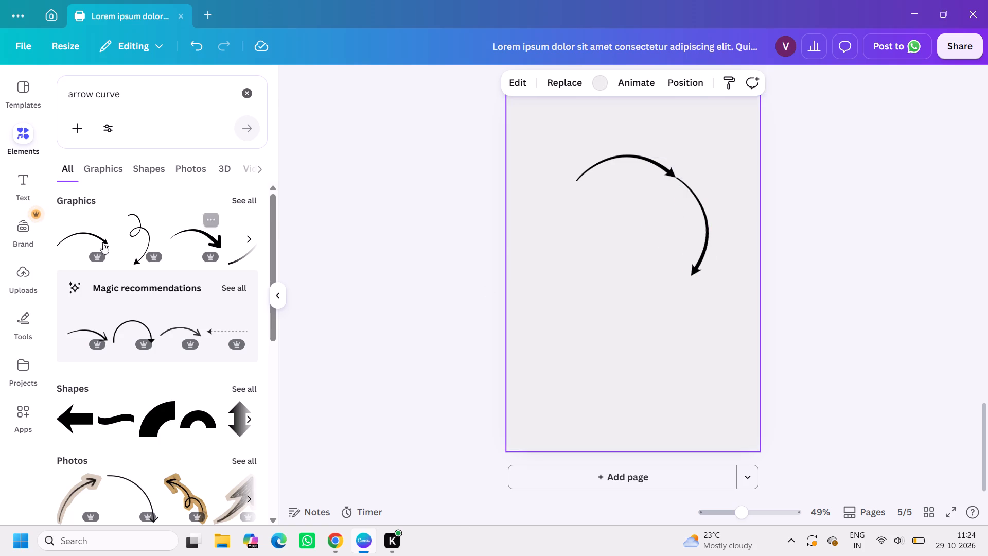
# Add a third black curved arrow, turn it upside down to point backward, and join its tail to the second arrow's head.
pyautogui.click(67, 248)
pyautogui.moveTo(624, 321); pyautogui.dragTo(622, 307)
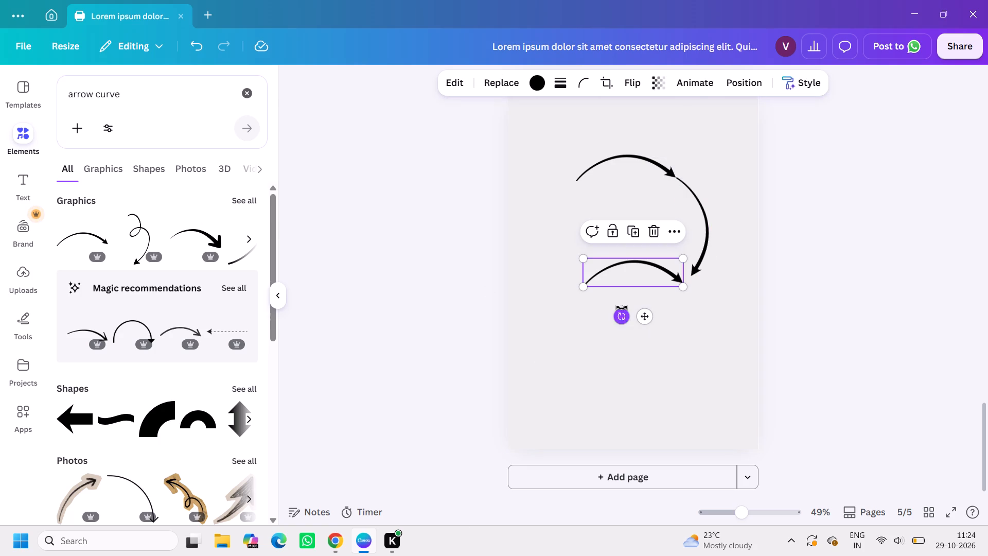
pyautogui.moveTo(622, 307); pyautogui.dragTo(630, 258)
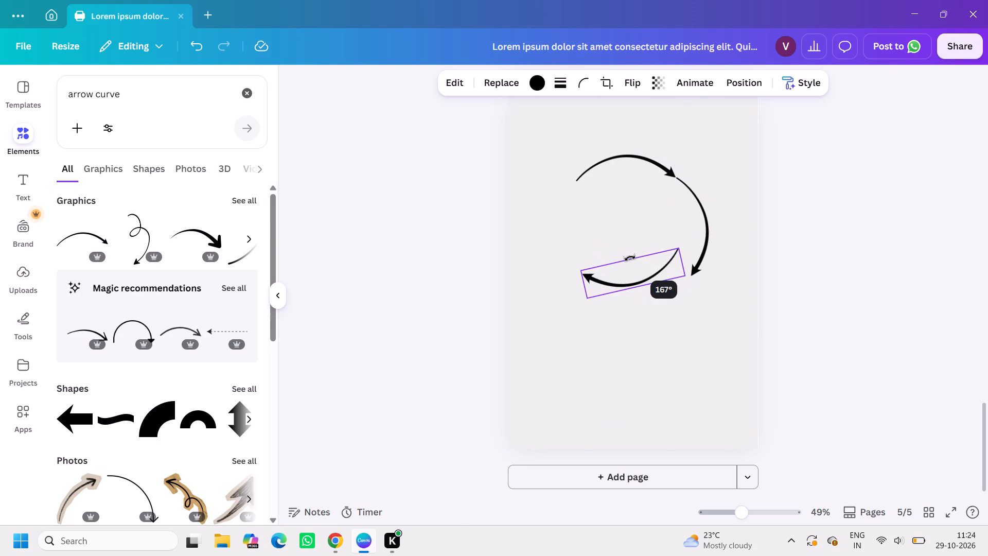
pyautogui.moveTo(630, 258); pyautogui.dragTo(635, 253)
pyautogui.moveTo(637, 269); pyautogui.dragTo(636, 281)
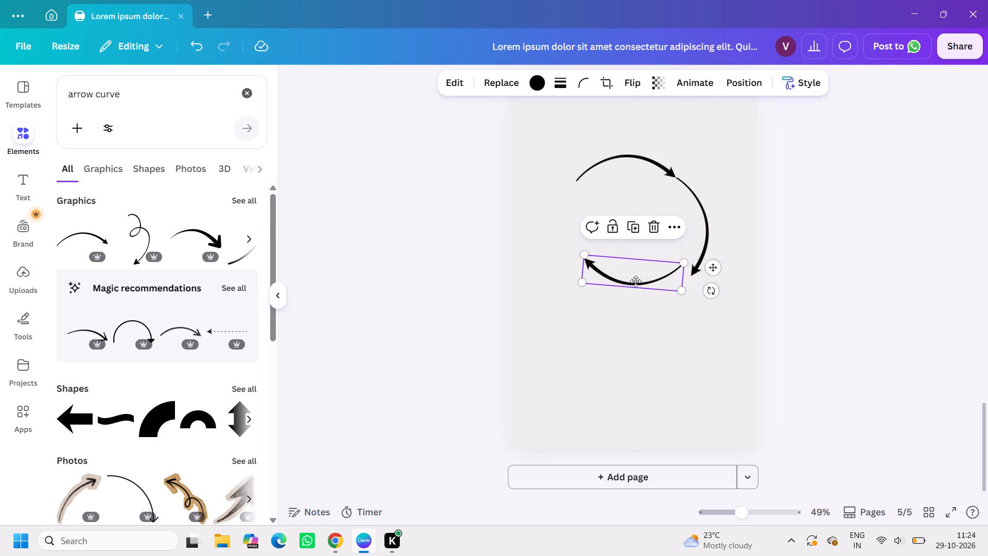
pyautogui.moveTo(636, 281); pyautogui.dragTo(645, 283)
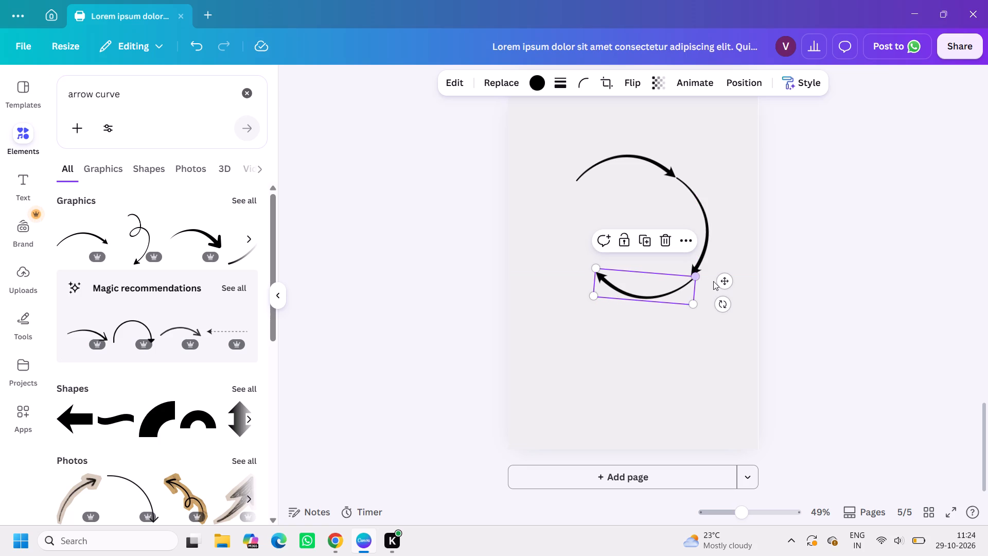
pyautogui.moveTo(724, 280); pyautogui.dragTo(721, 272)
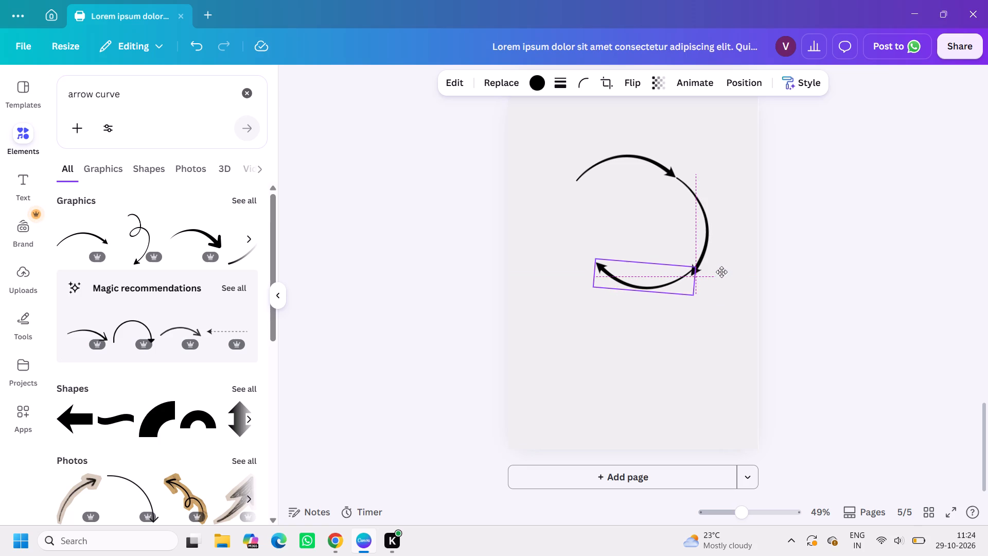
pyautogui.moveTo(723, 294); pyautogui.dragTo(727, 290)
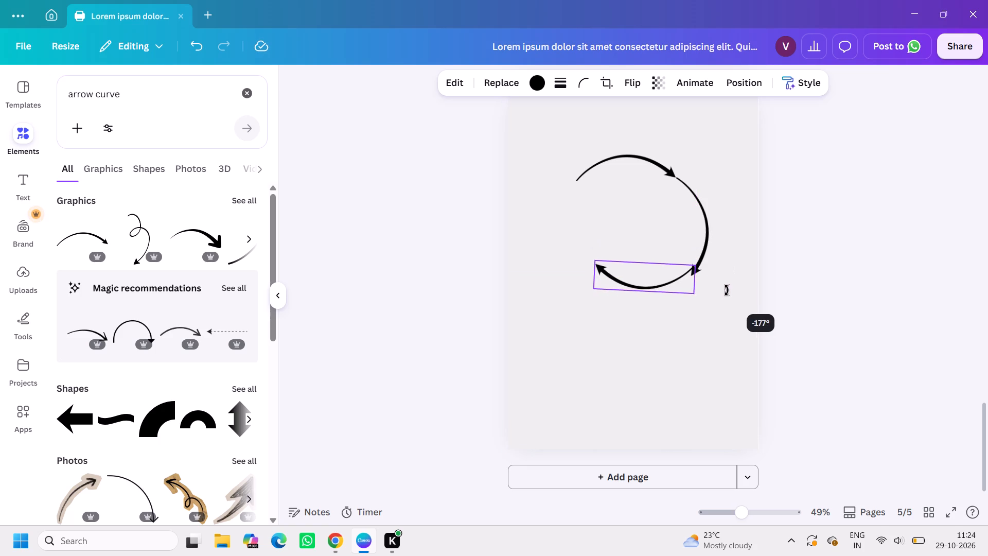
pyautogui.moveTo(727, 290); pyautogui.dragTo(726, 289)
pyautogui.moveTo(667, 282); pyautogui.dragTo(666, 292)
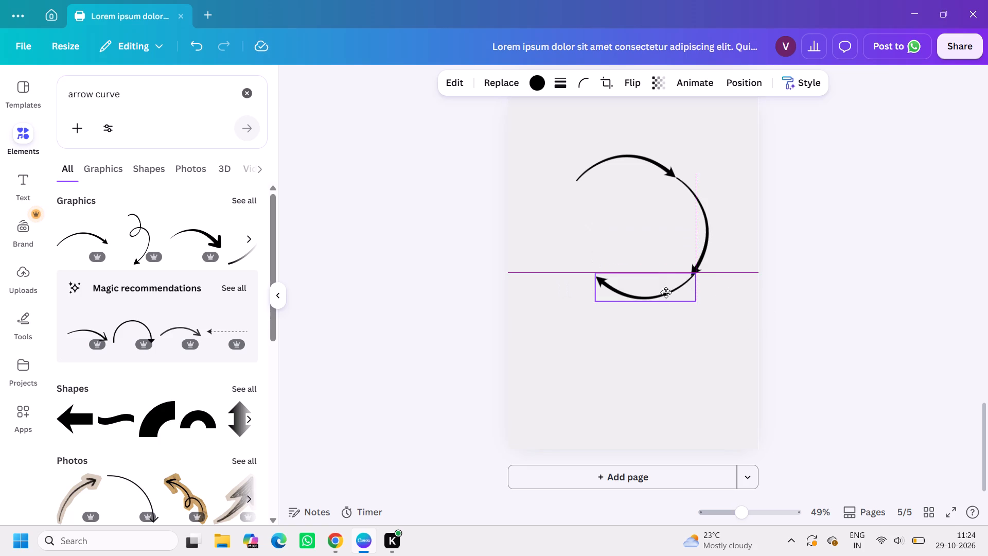
pyautogui.moveTo(666, 292); pyautogui.dragTo(663, 296)
pyautogui.click(636, 340)
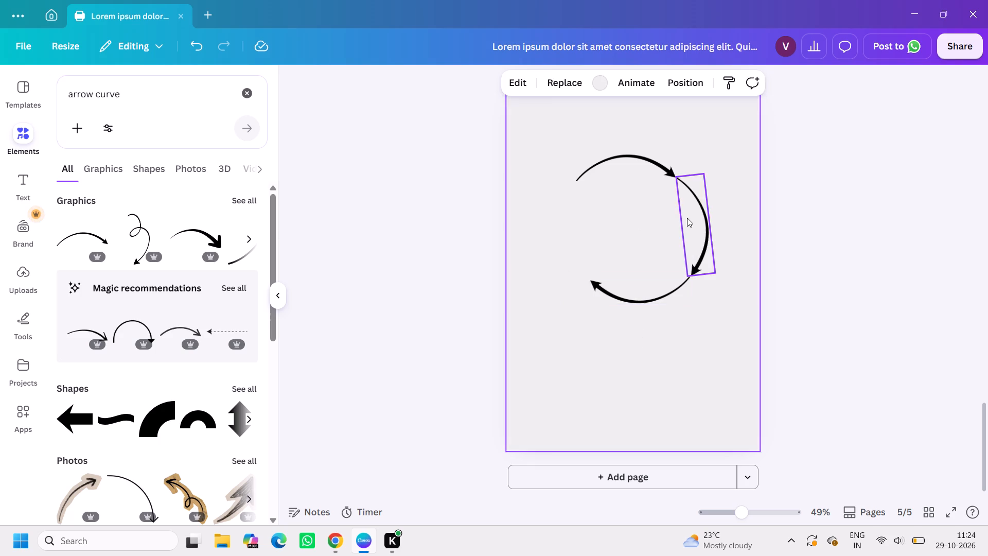
# Add a fourth black curved arrow, rotate it to point upward, and fit it between the third and first arrows to close the circle.
pyautogui.click(91, 244)
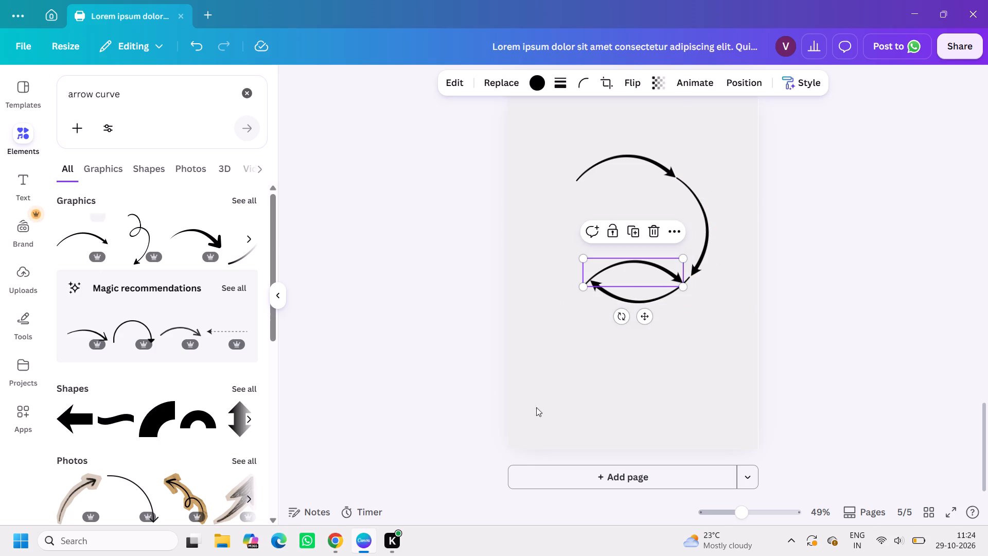
pyautogui.moveTo(623, 319); pyautogui.dragTo(806, 282)
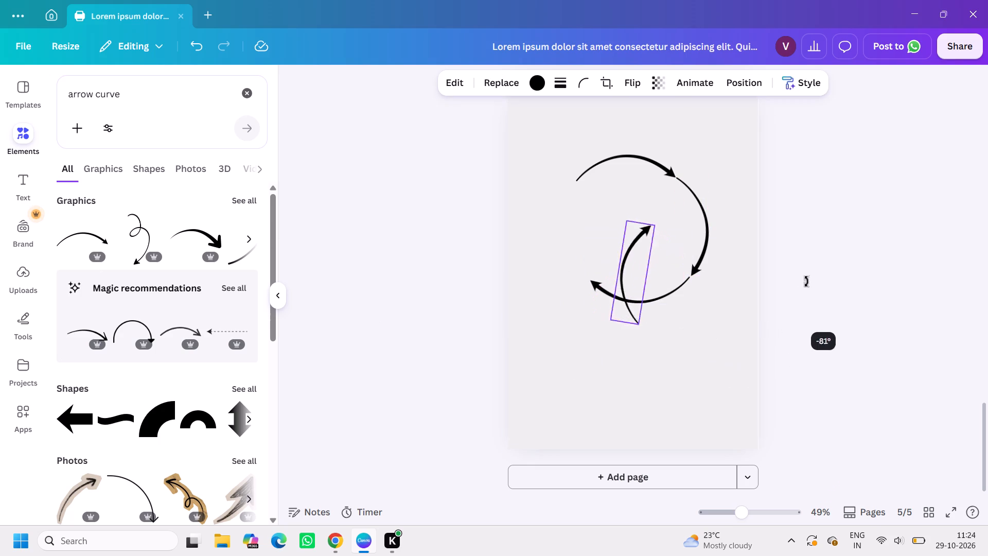
pyautogui.moveTo(806, 282); pyautogui.dragTo(878, 211)
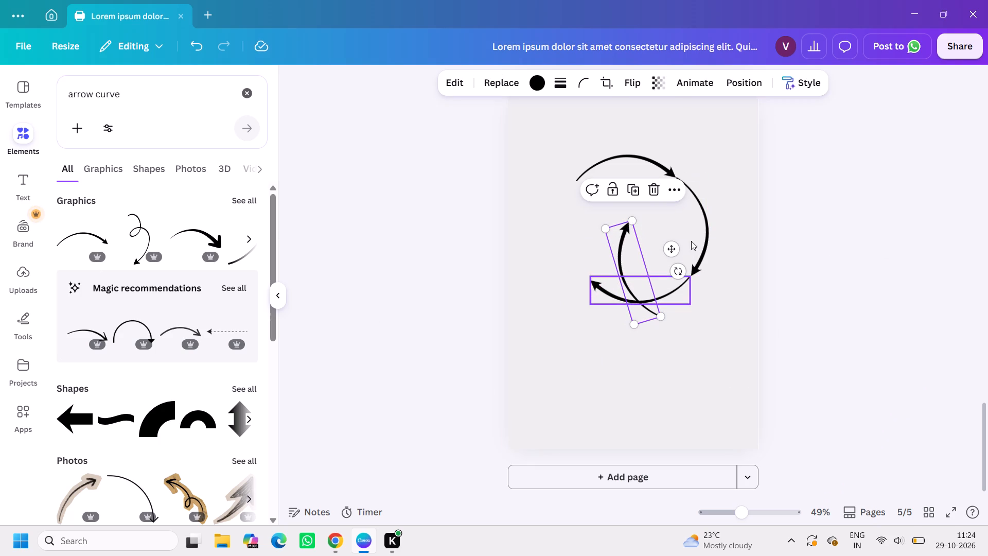
pyautogui.moveTo(673, 246); pyautogui.dragTo(615, 228)
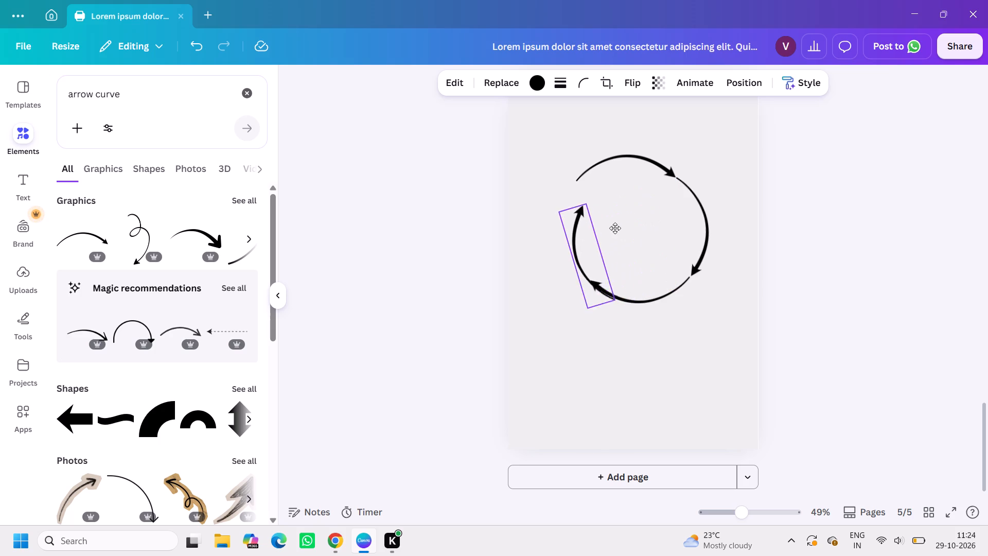
pyautogui.moveTo(615, 228); pyautogui.dragTo(608, 211)
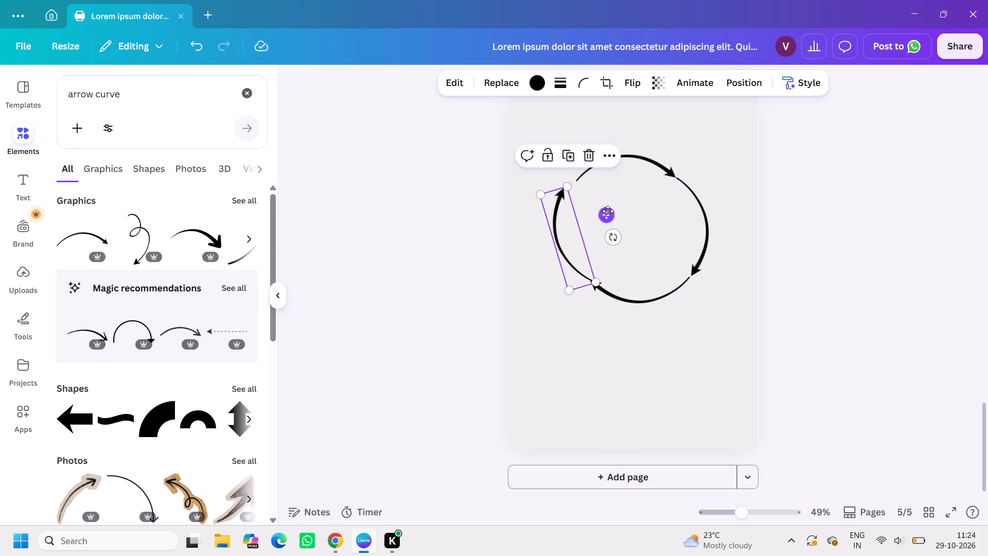
pyautogui.click(611, 235)
pyautogui.moveTo(611, 235); pyautogui.dragTo(624, 234)
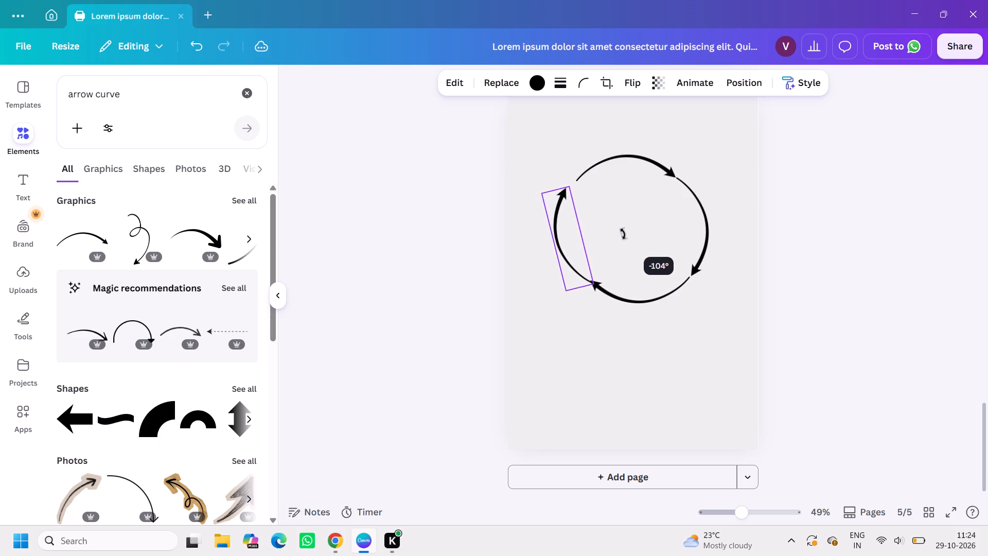
pyautogui.moveTo(624, 234); pyautogui.dragTo(612, 246)
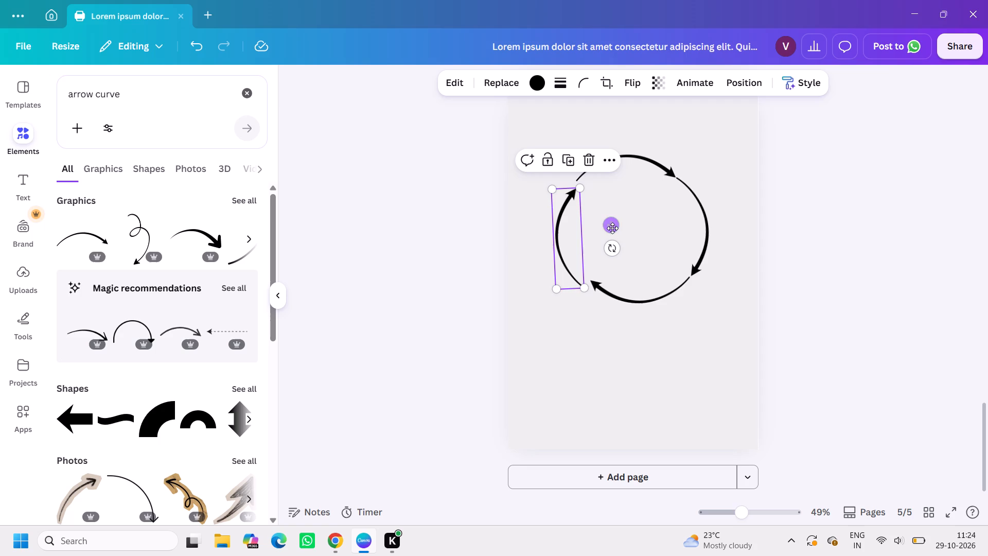
pyautogui.moveTo(612, 228); pyautogui.dragTo(613, 222)
pyautogui.moveTo(613, 241); pyautogui.dragTo(620, 240)
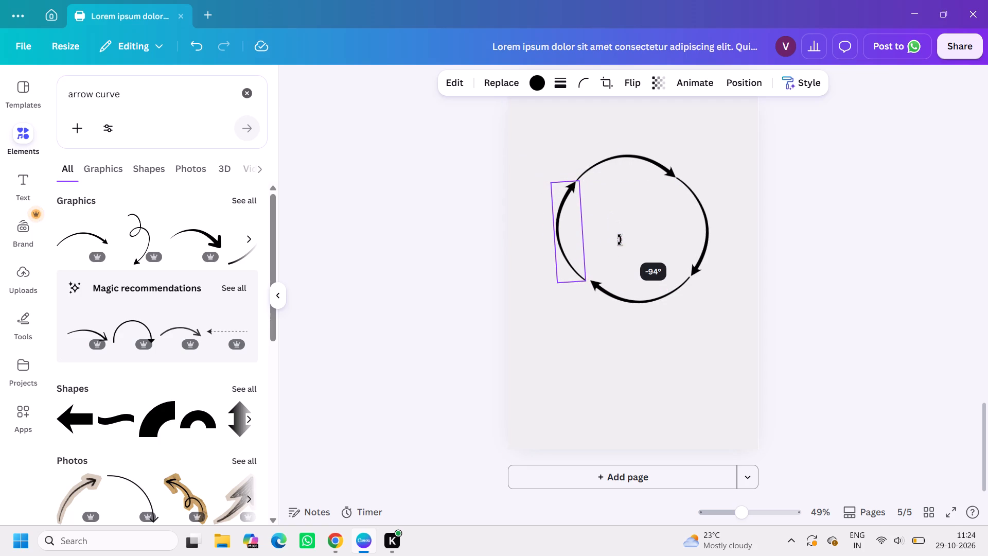
pyautogui.moveTo(620, 240); pyautogui.dragTo(623, 238)
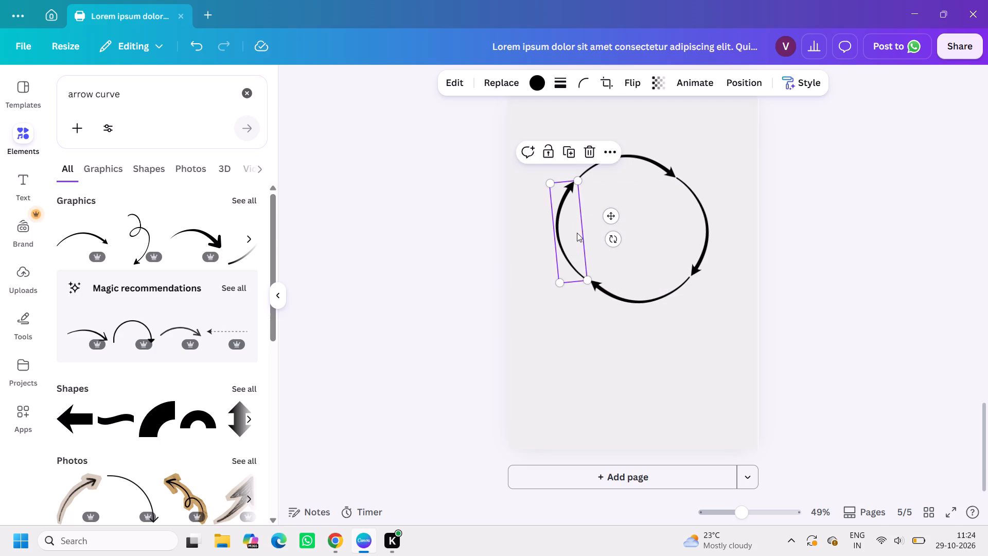
pyautogui.click(569, 233)
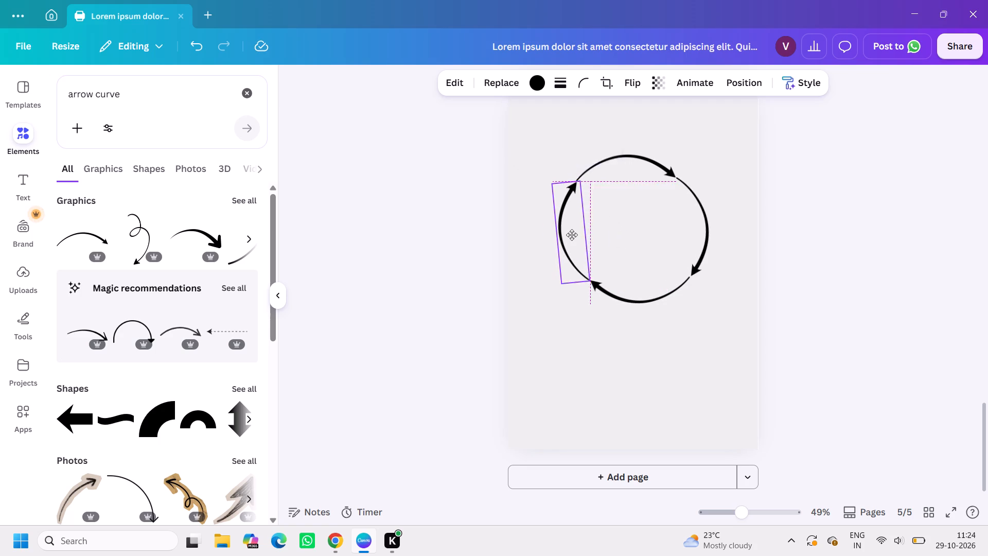
pyautogui.click(642, 260)
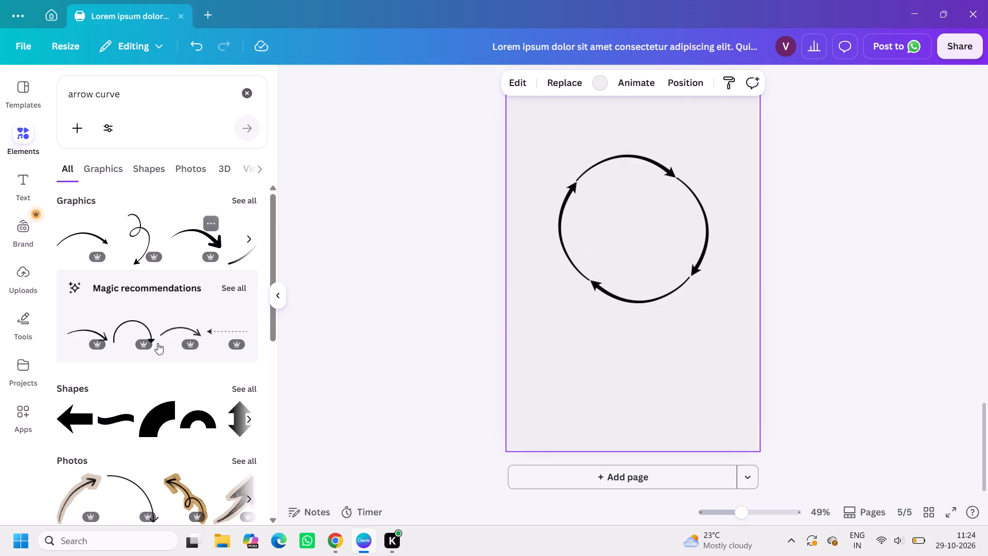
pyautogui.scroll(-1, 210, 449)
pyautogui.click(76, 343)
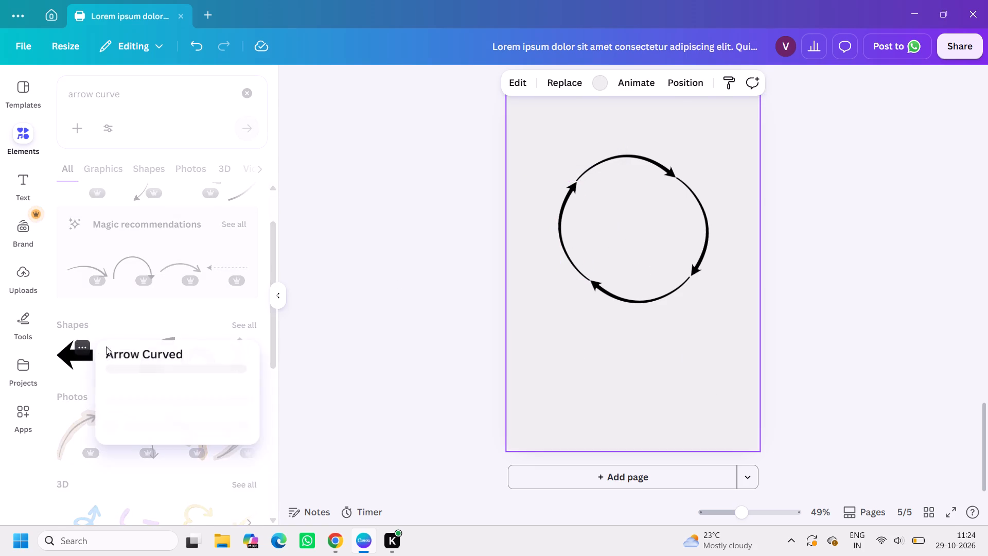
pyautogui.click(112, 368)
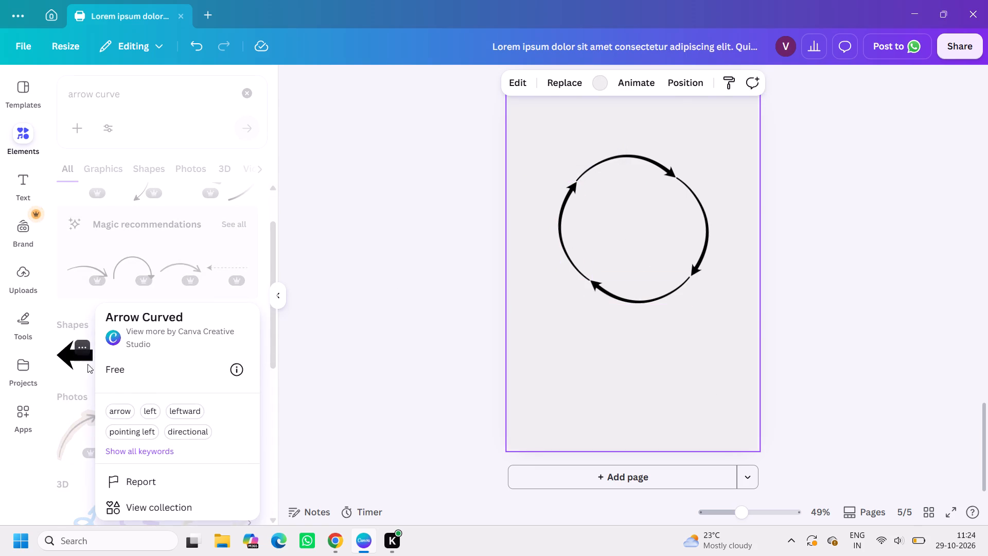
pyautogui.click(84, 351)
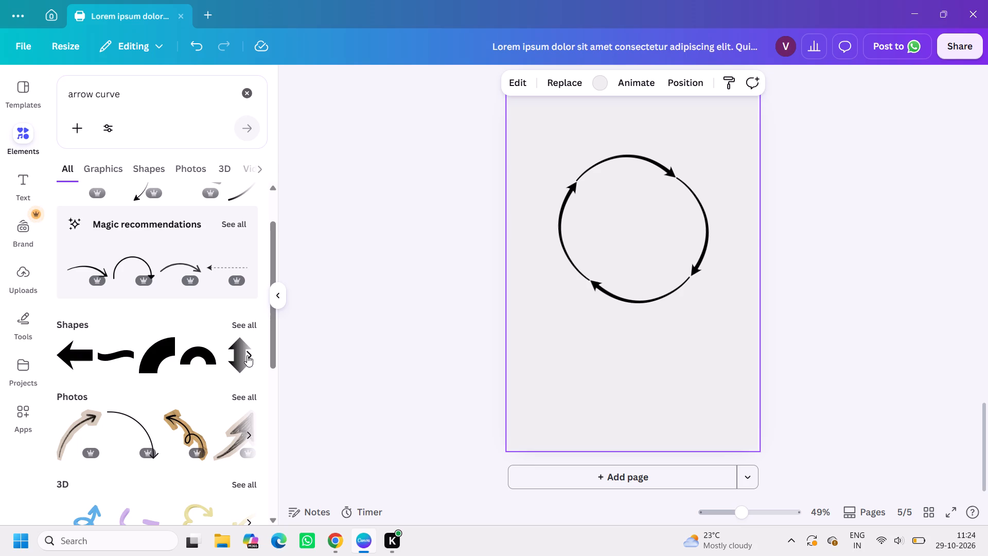
# Add a black curved teardrop shape, shrink it to about half size, and place it at the centre of the arrow circle.
pyautogui.click(247, 355)
pyautogui.click(109, 352)
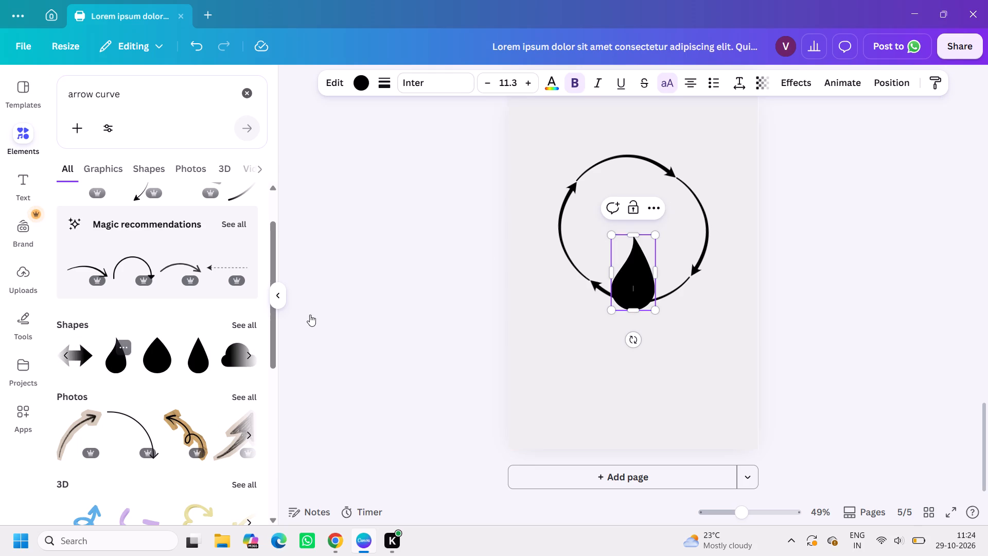
pyautogui.moveTo(637, 267); pyautogui.dragTo(638, 229)
pyautogui.click(720, 350)
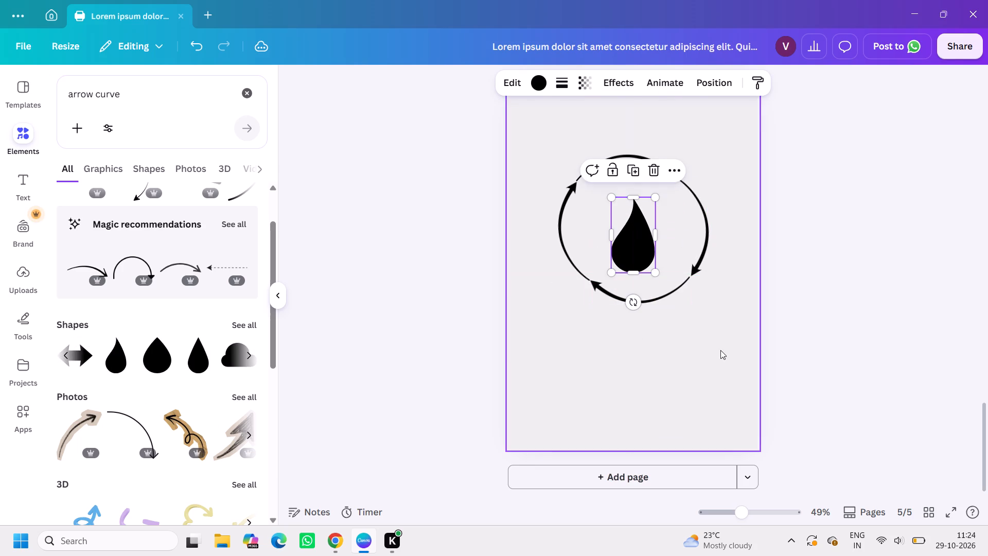
pyautogui.click(641, 266)
pyautogui.moveTo(656, 276); pyautogui.dragTo(628, 240)
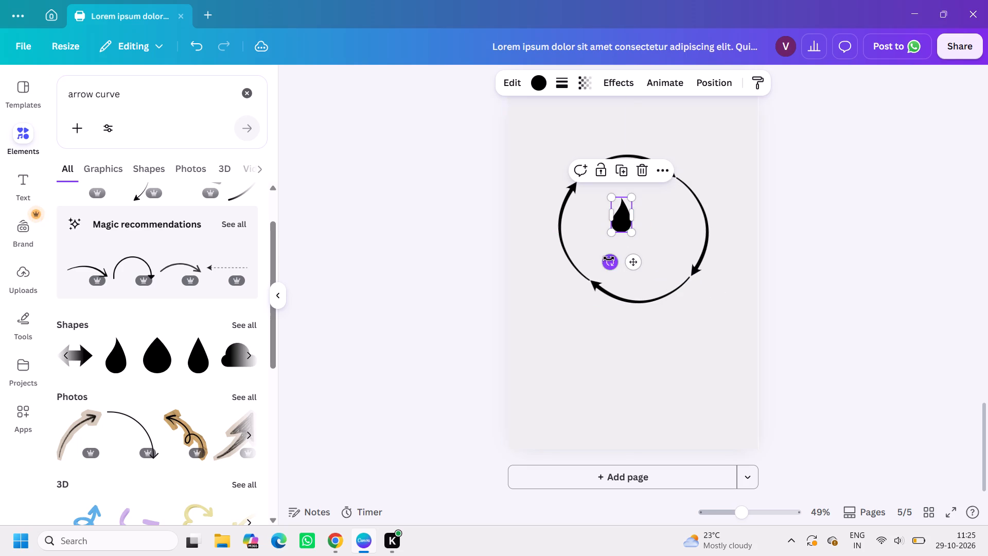
pyautogui.moveTo(633, 264); pyautogui.dragTo(649, 277)
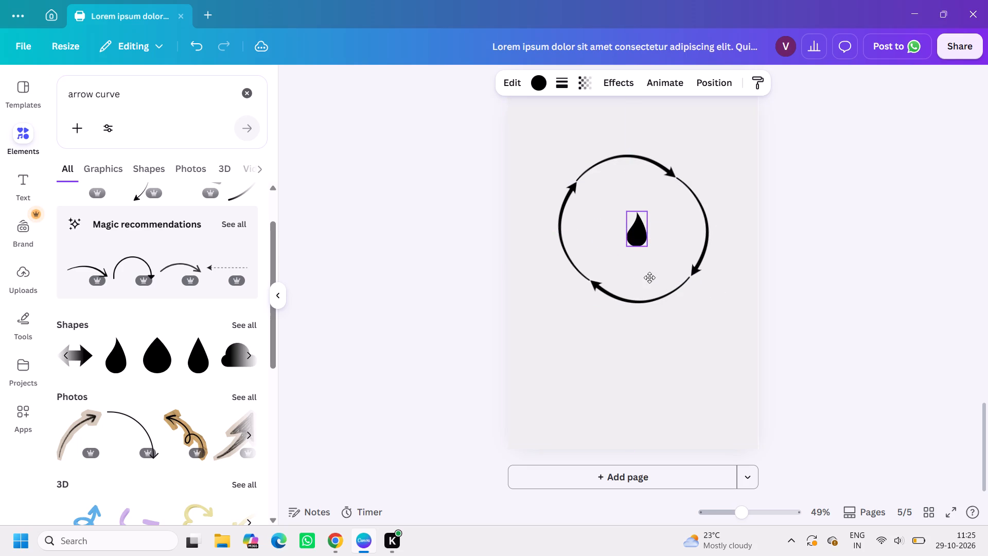
pyautogui.moveTo(649, 277); pyautogui.dragTo(642, 279)
pyautogui.click(602, 351)
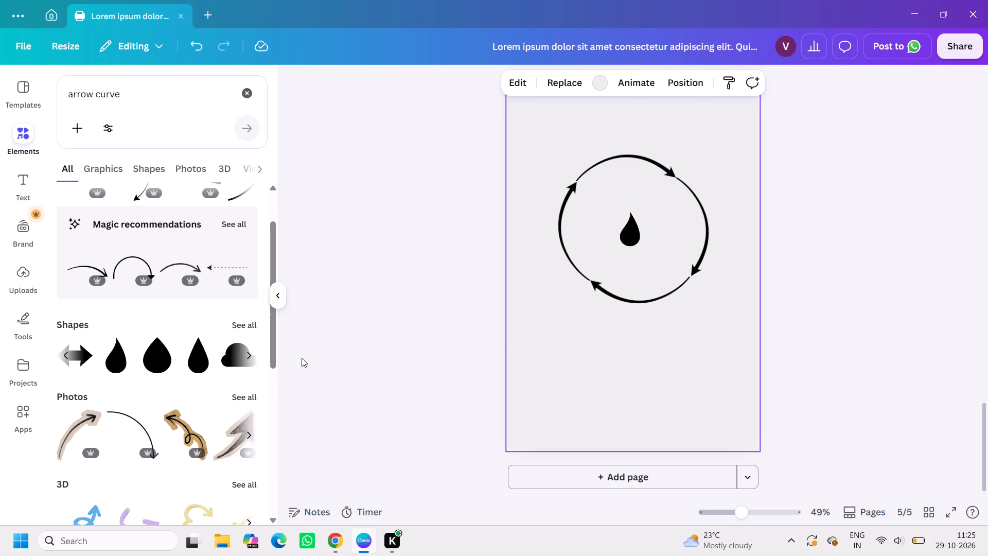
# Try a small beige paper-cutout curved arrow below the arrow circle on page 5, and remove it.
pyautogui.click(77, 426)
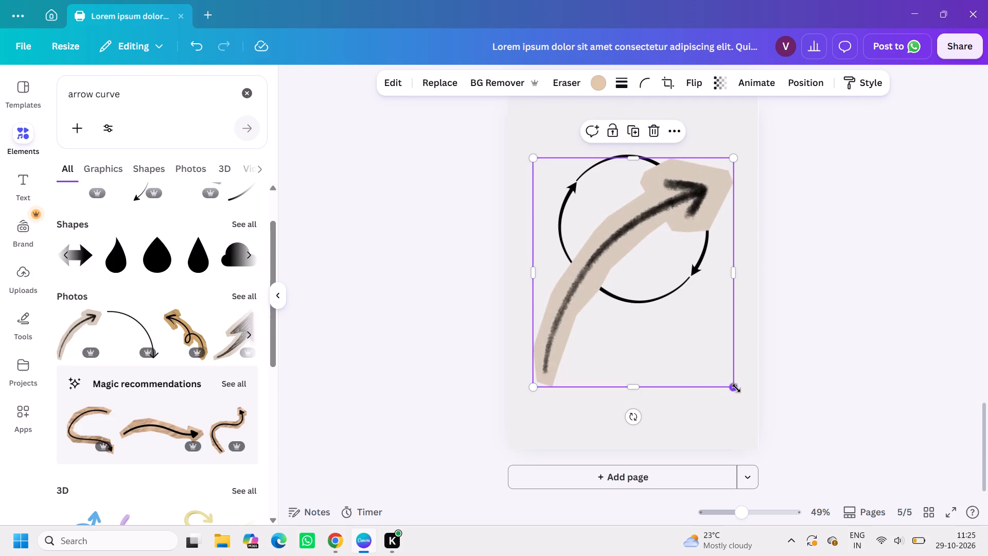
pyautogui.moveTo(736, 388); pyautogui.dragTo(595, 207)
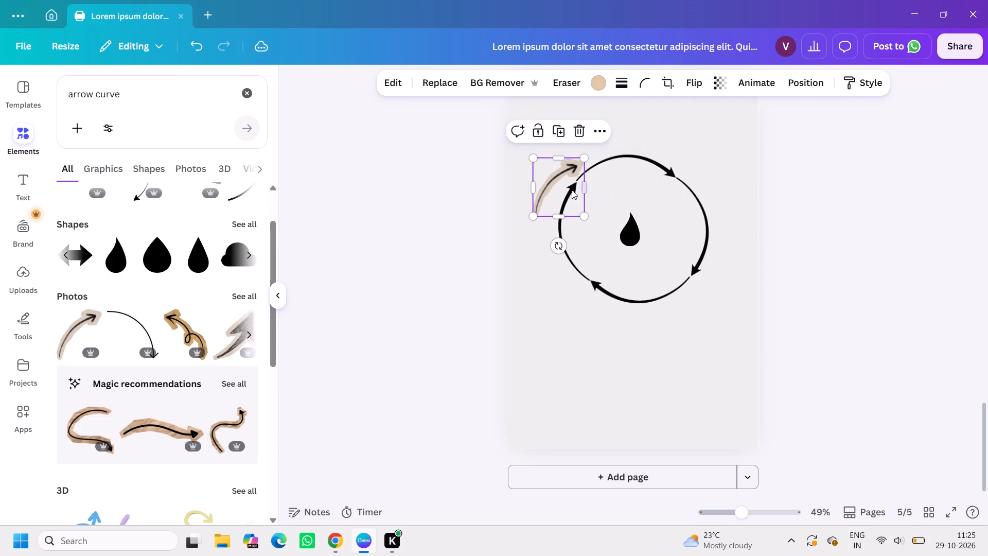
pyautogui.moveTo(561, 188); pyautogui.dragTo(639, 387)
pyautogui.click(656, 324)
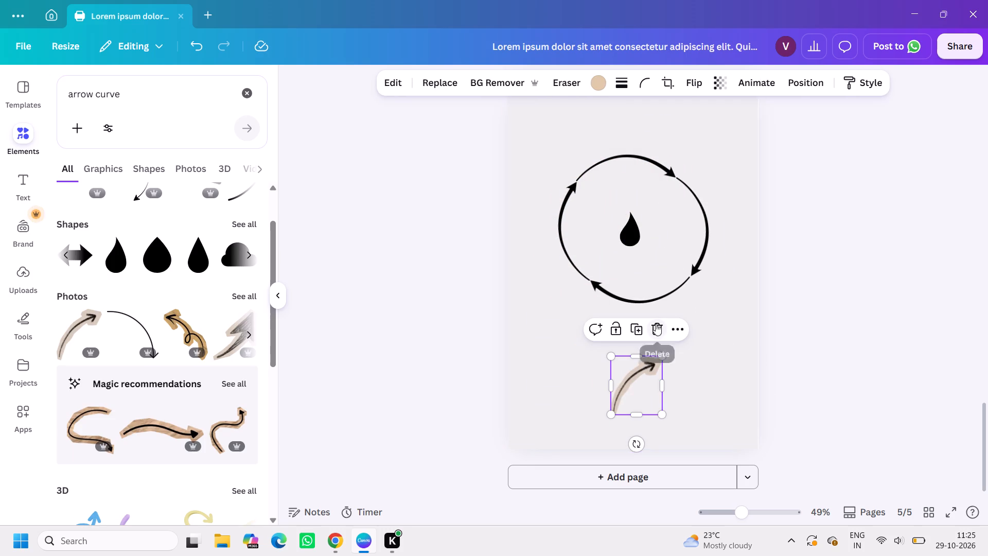
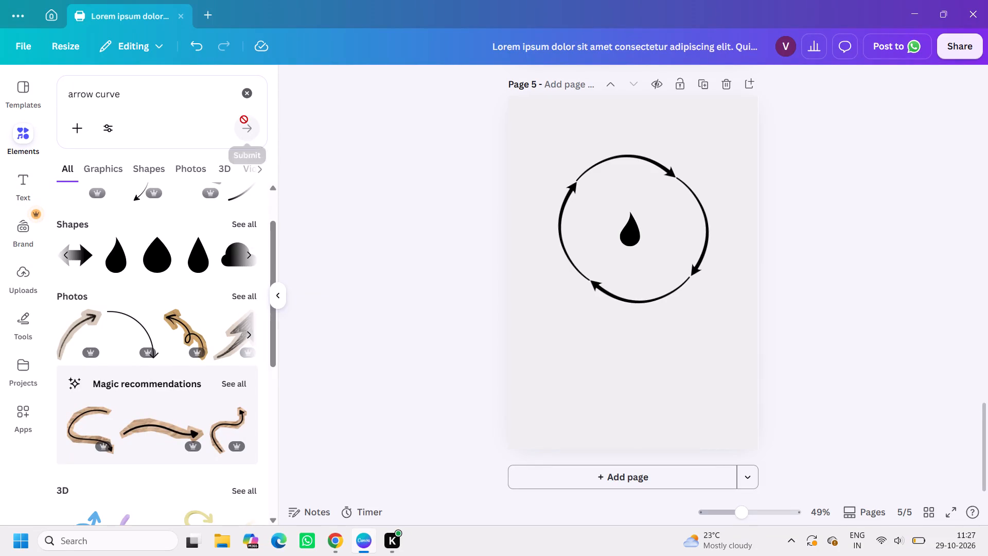
# Find the paint palette and brush graphic under "drawing", add it to page 5, and place it below the arrow circle, enlarged about 1.6 times.
pyautogui.click(250, 86)
pyautogui.click(203, 91)
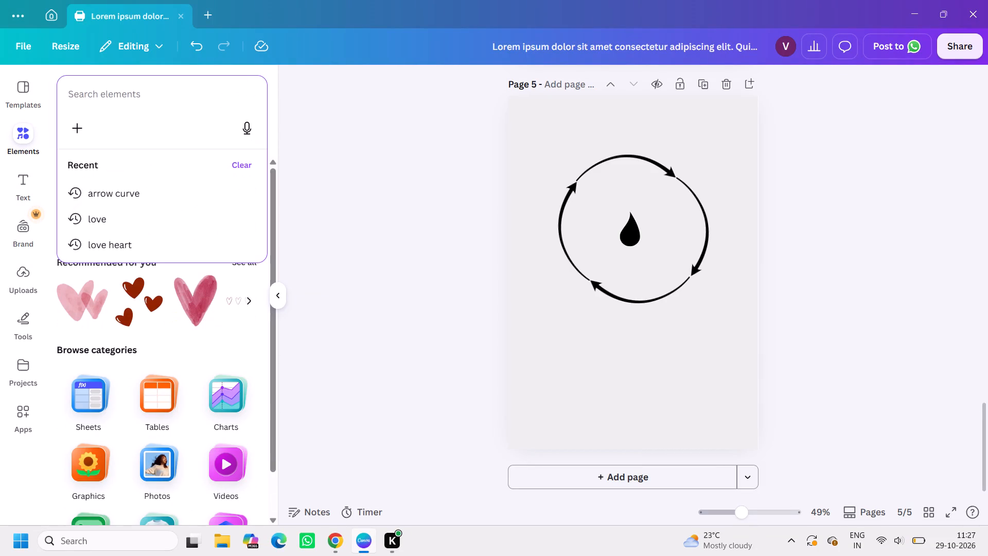
pyautogui.press('d')
pyautogui.write('ra')
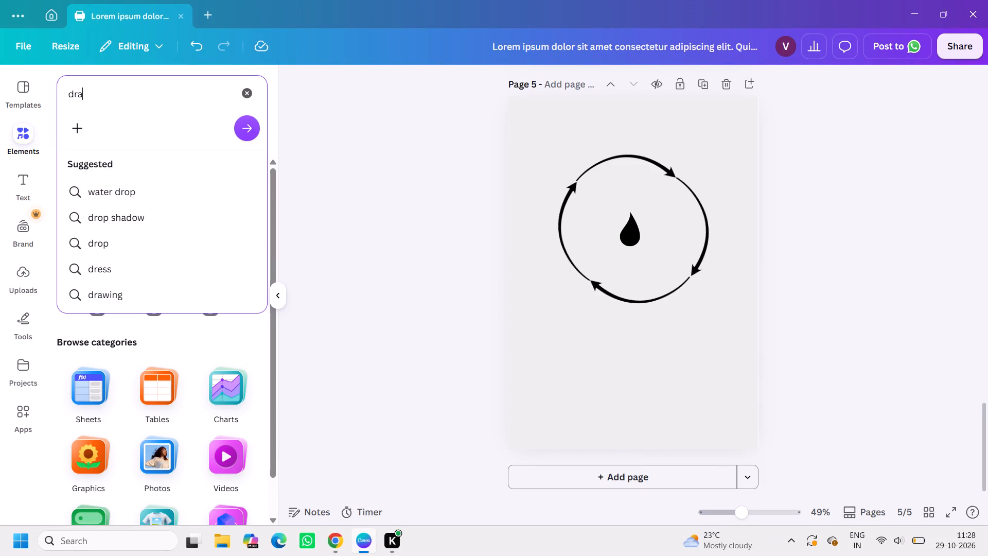
pyautogui.click(200, 194)
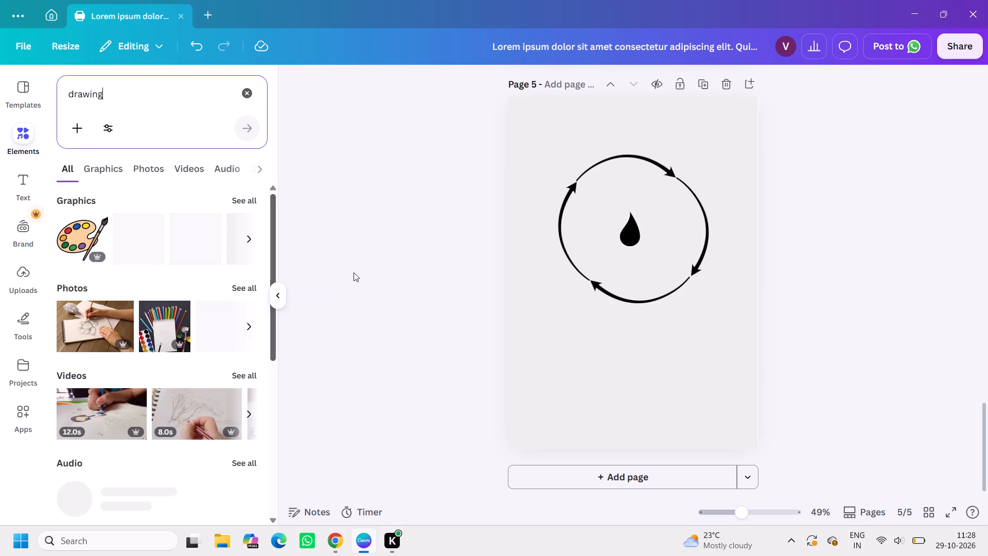
pyautogui.click(76, 241)
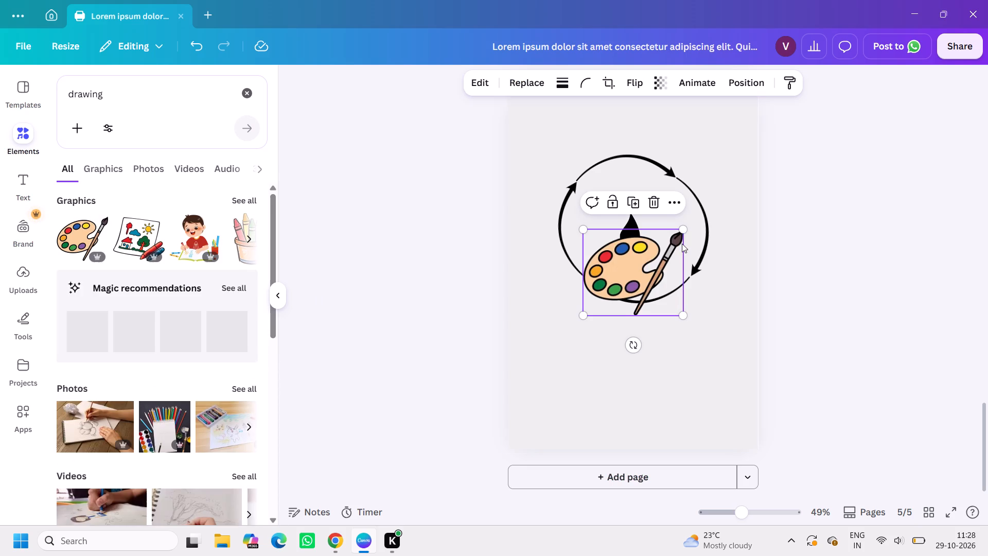
pyautogui.click(629, 162)
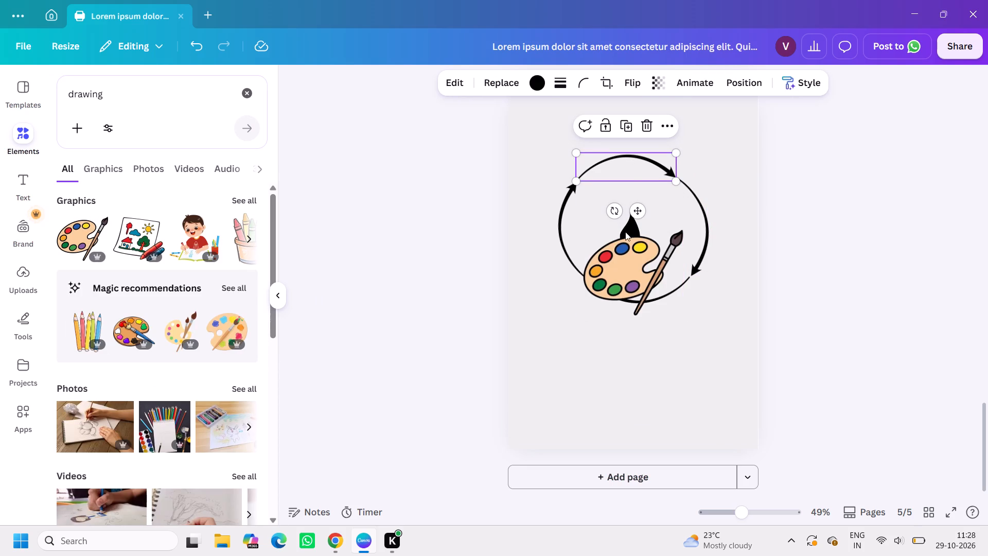
pyautogui.moveTo(610, 269); pyautogui.dragTo(598, 373)
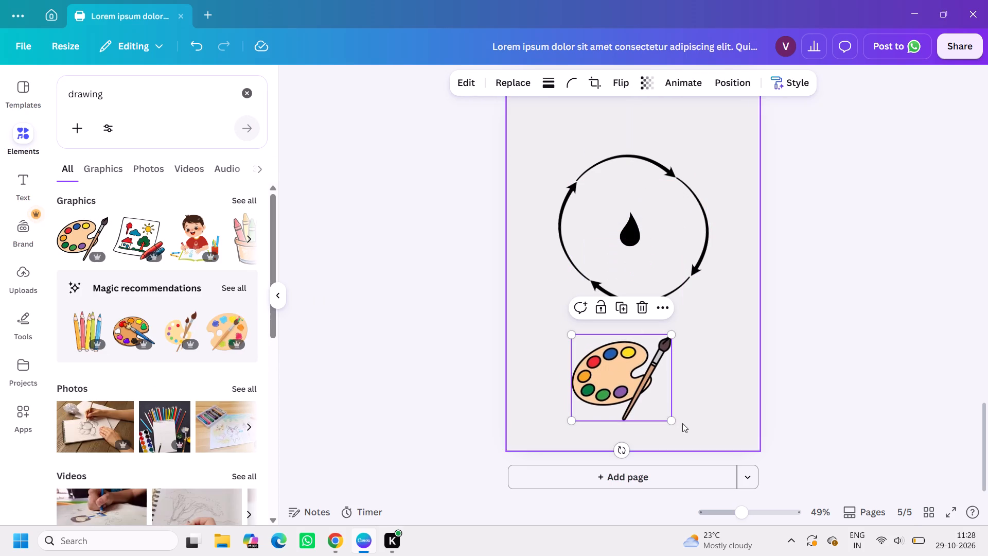
pyautogui.moveTo(672, 422); pyautogui.dragTo(755, 447)
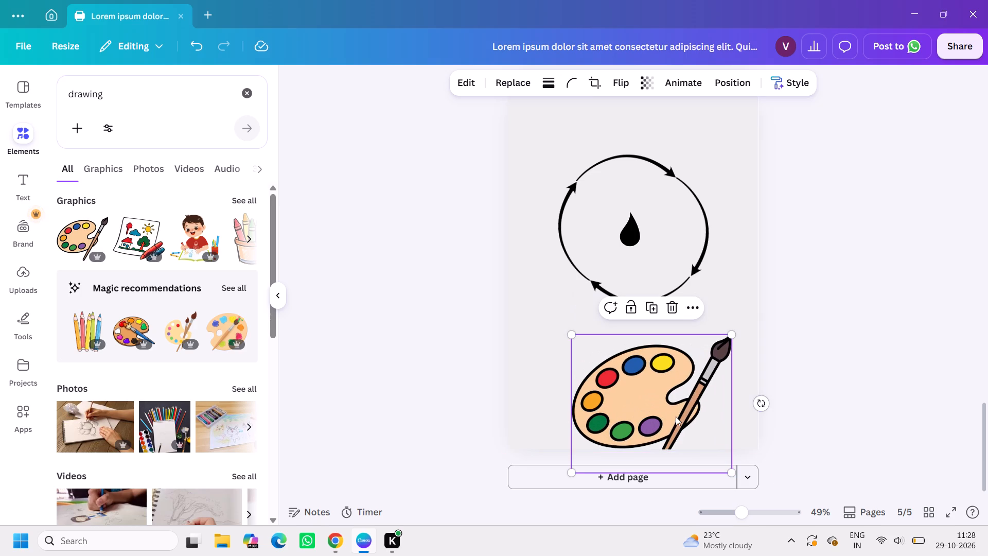
pyautogui.moveTo(676, 416); pyautogui.dragTo(680, 393)
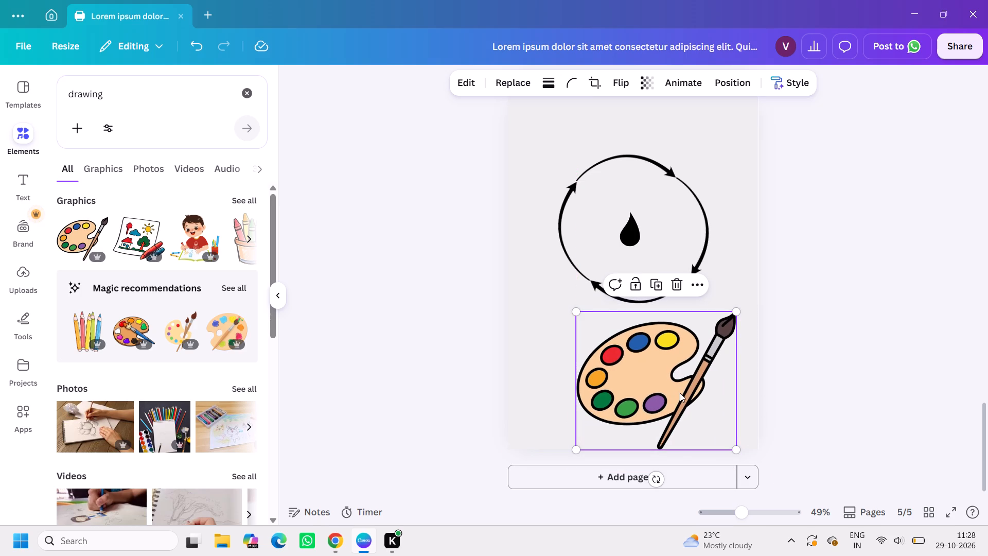
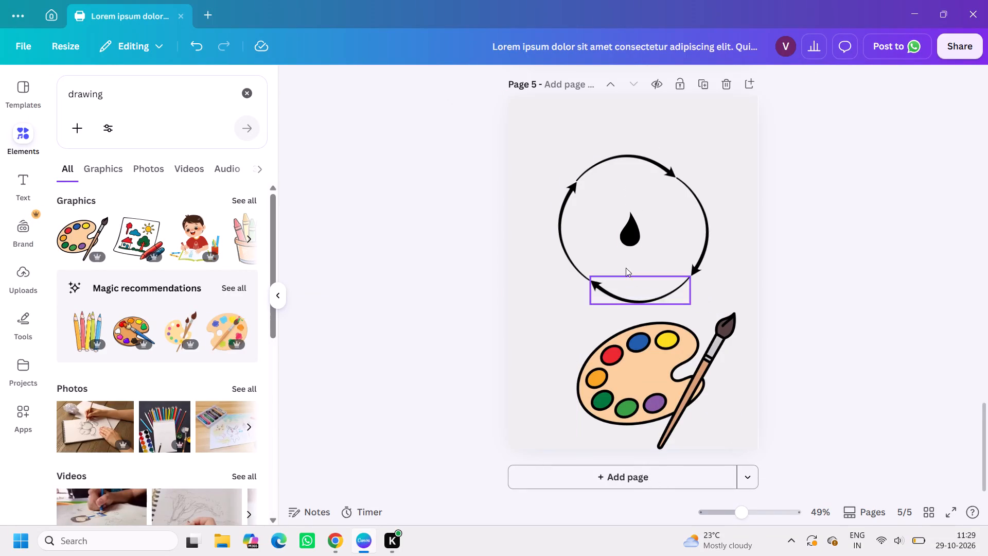
# Delete the central teardrop and all four curved arrows from page 5, leaving only the paint palette graphic.
pyautogui.click(627, 242)
pyautogui.press('BackSpace')
pyautogui.click(598, 279)
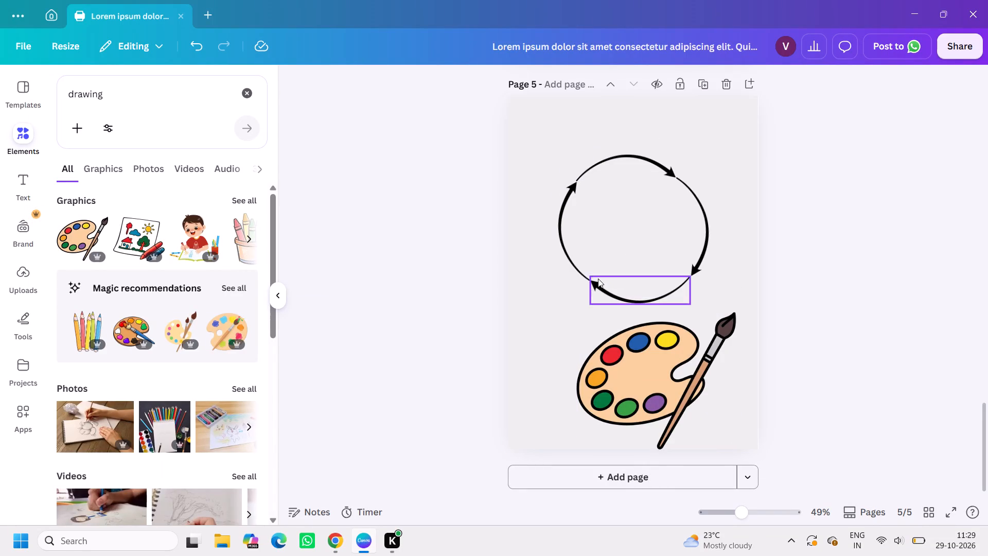
pyautogui.press('BackSpace')
pyautogui.click(584, 275)
pyautogui.press('BackSpace')
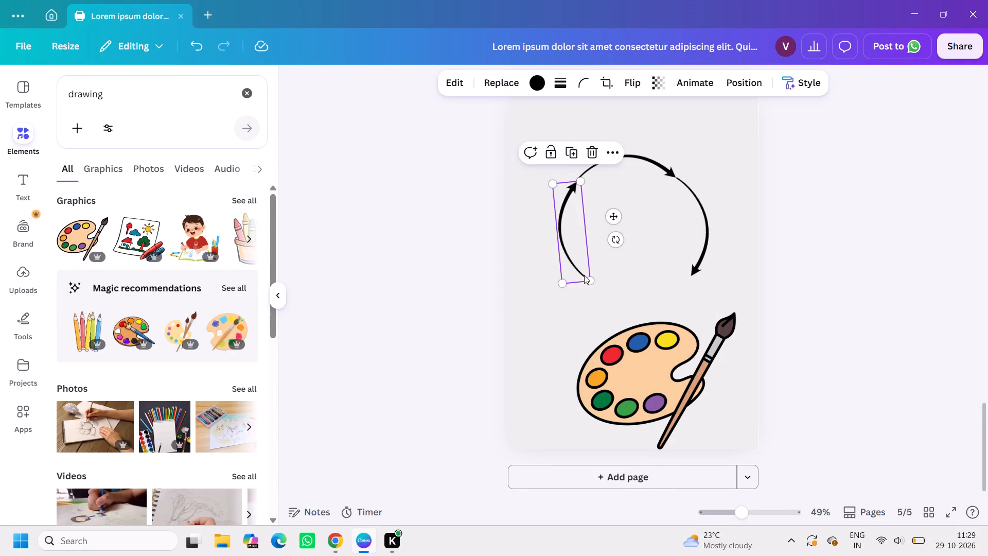
pyautogui.click(622, 154)
pyautogui.press('BackSpace')
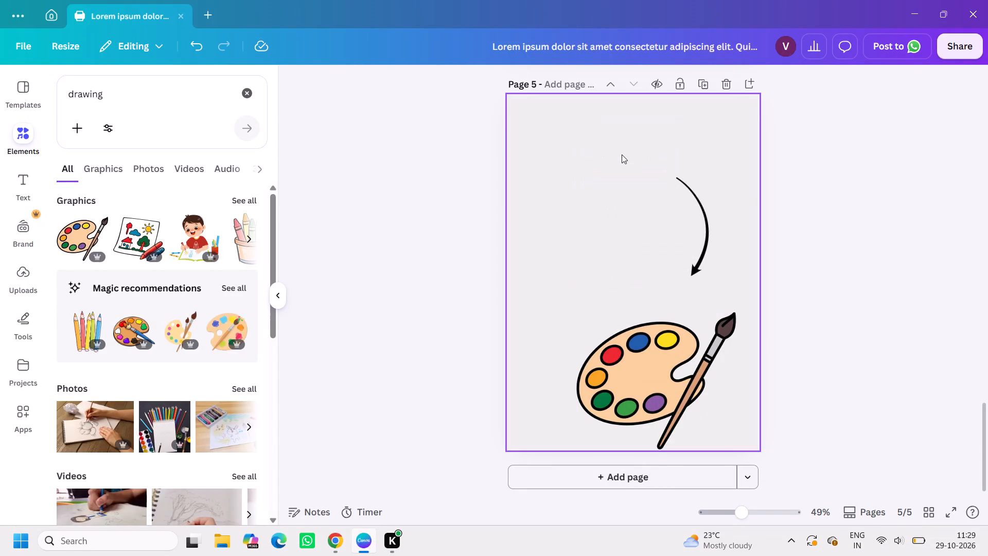
pyautogui.click(702, 242)
pyautogui.press('BackSpace')
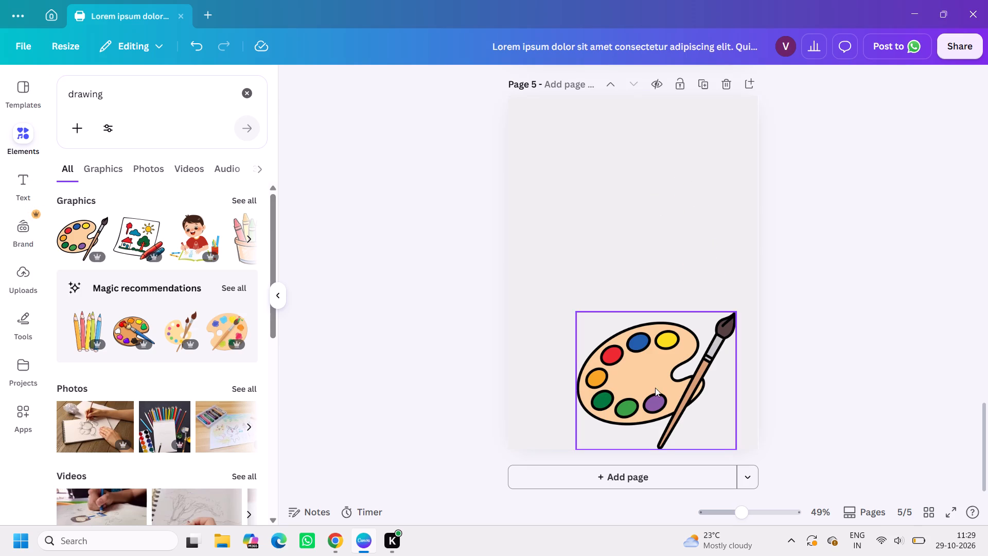
# Move the paint palette graphic up to the middle of page 5 and open its image editing options.
pyautogui.moveTo(655, 388); pyautogui.dragTo(630, 267)
pyautogui.click(474, 84)
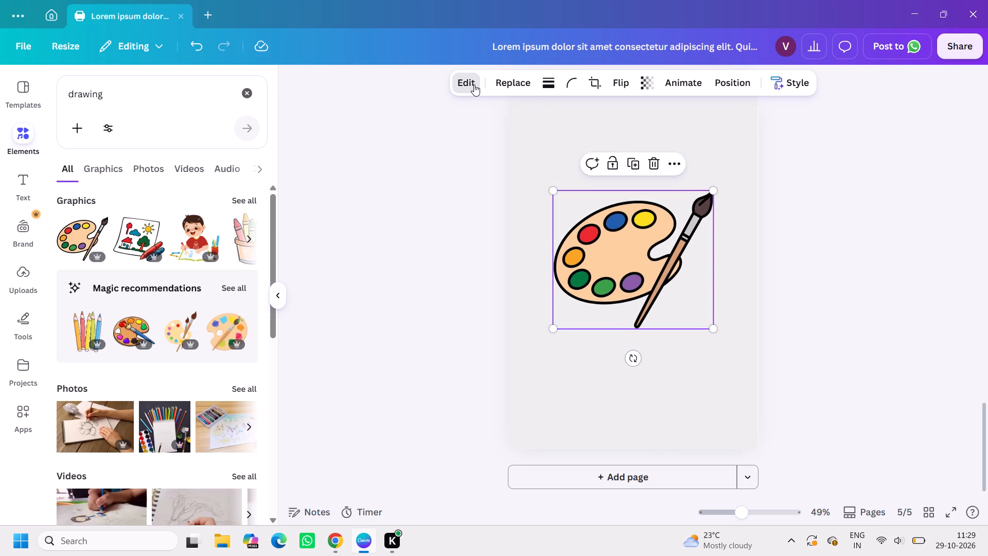
pyautogui.click(464, 84)
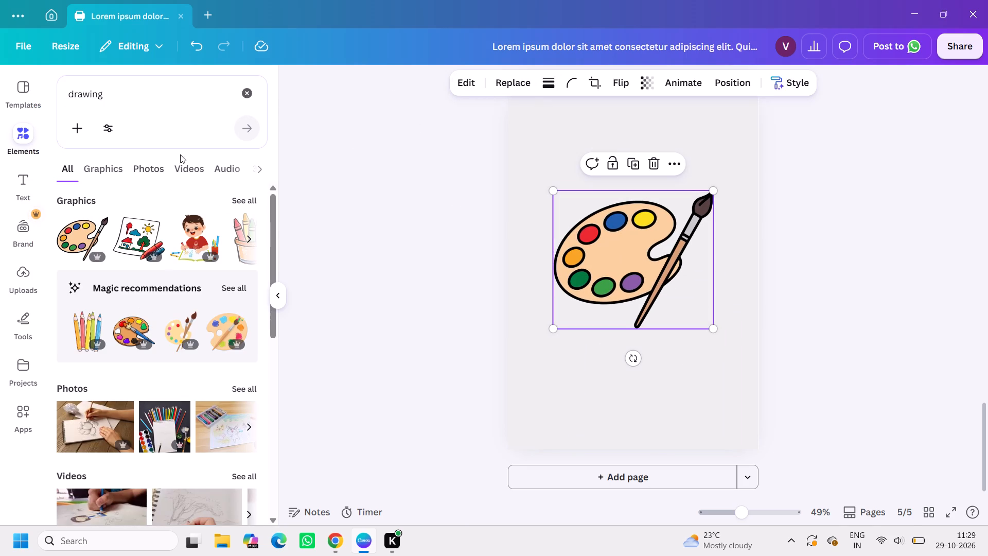
pyautogui.click(256, 89)
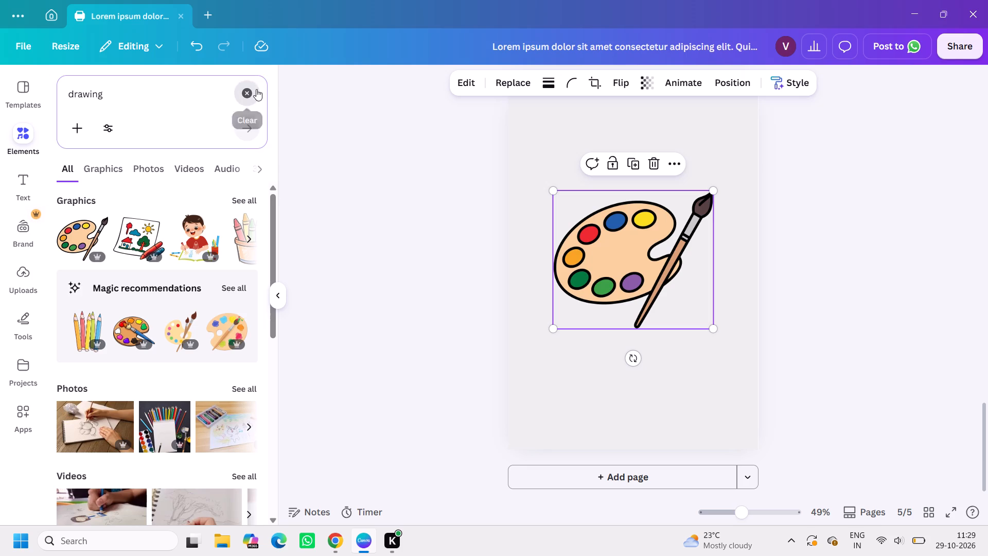
pyautogui.click(457, 87)
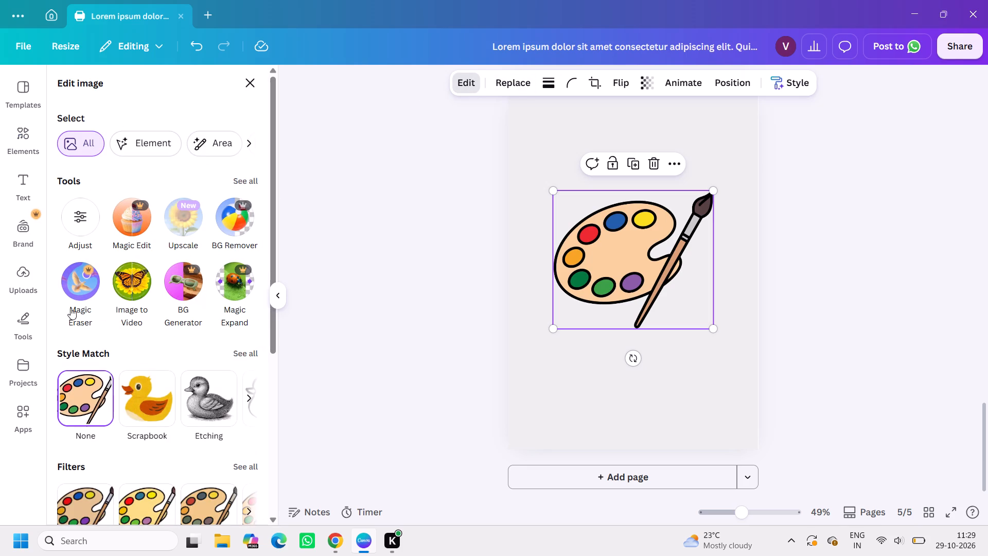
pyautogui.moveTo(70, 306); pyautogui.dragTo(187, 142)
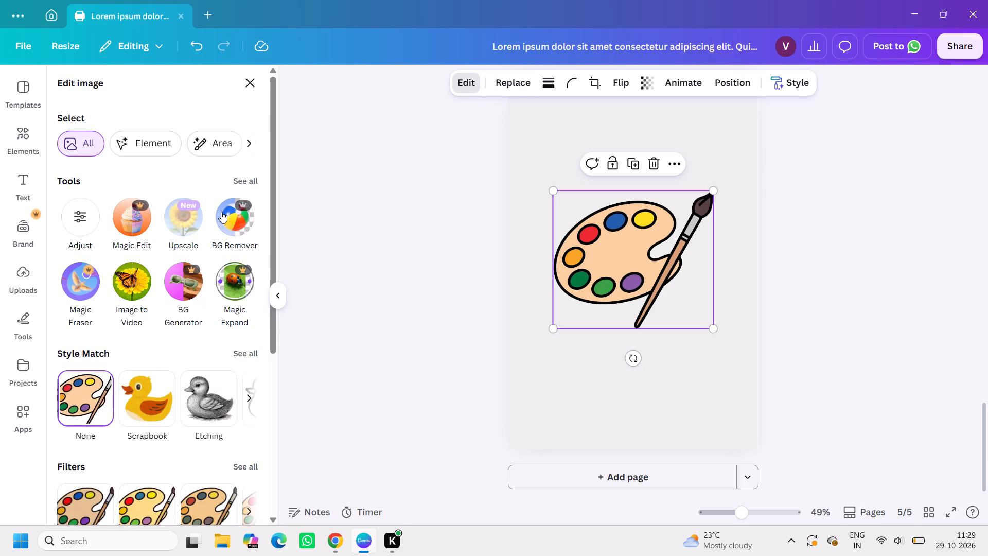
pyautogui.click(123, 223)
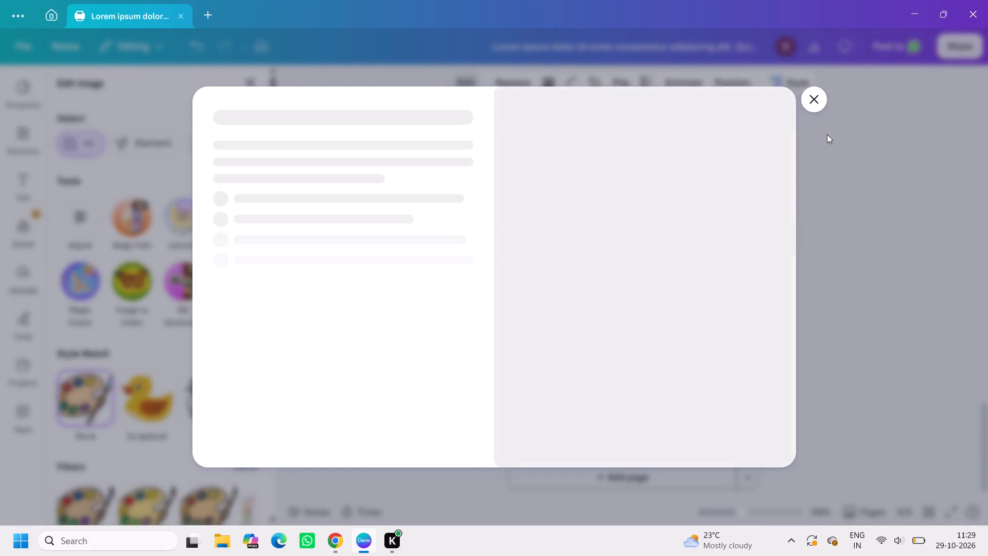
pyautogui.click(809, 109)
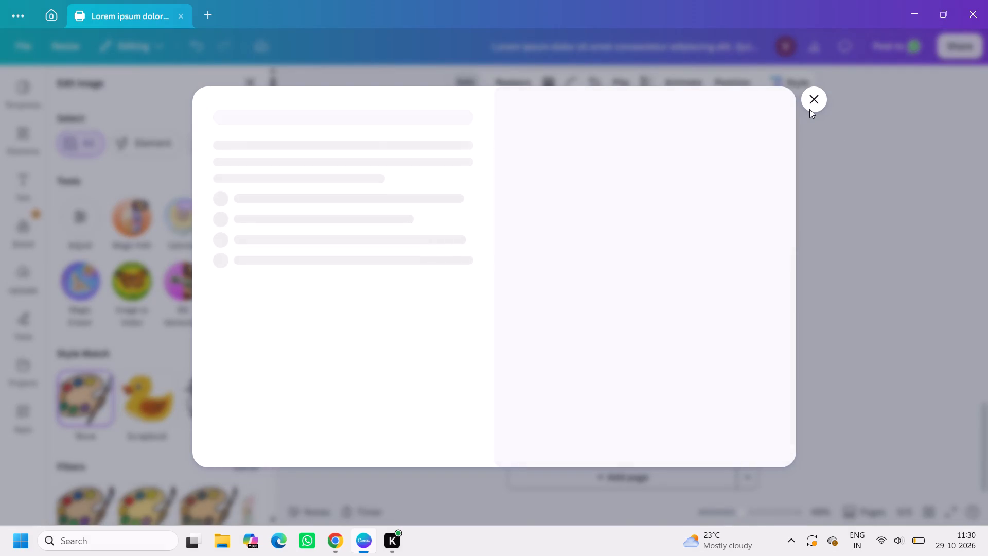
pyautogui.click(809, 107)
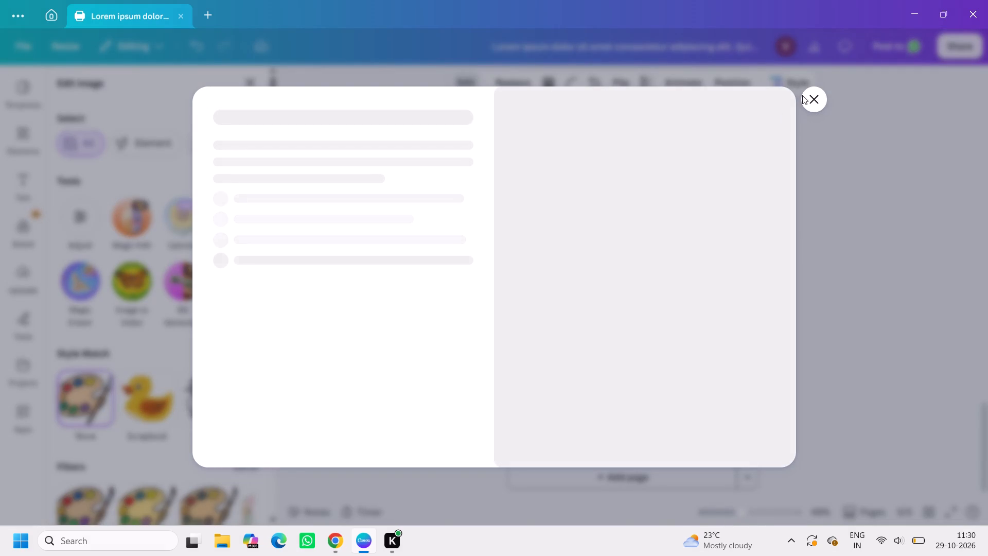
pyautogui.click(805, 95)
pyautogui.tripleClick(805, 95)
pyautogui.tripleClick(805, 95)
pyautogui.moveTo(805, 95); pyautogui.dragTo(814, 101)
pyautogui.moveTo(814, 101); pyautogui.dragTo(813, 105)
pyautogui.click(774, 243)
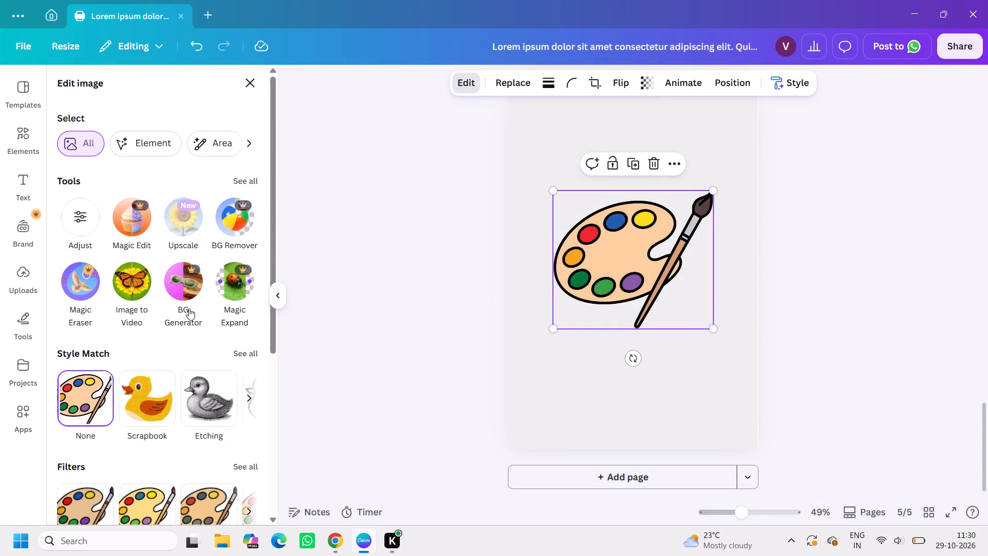
# Apply the Scrapbook style match to the paint palette graphic.
pyautogui.scroll(-2, 201, 317)
pyautogui.click(164, 267)
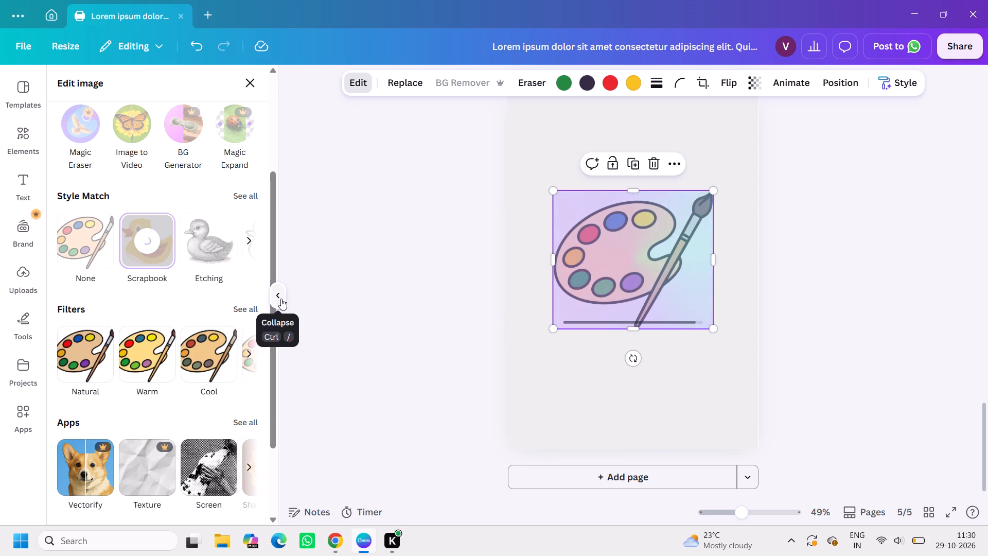
pyautogui.click(607, 346)
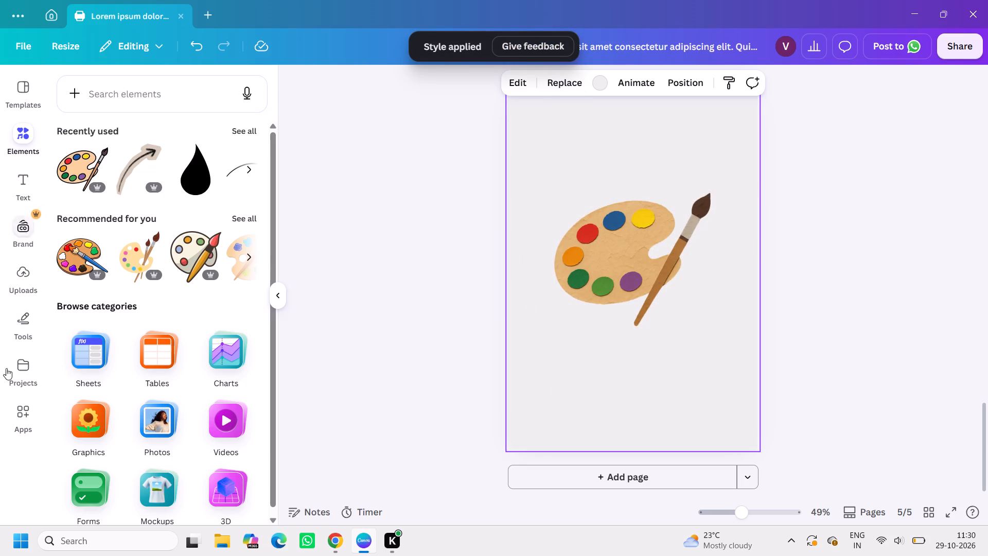
# Apply the brown-toned Roxborough and Montserrat style to page 5.
pyautogui.click(506, 76)
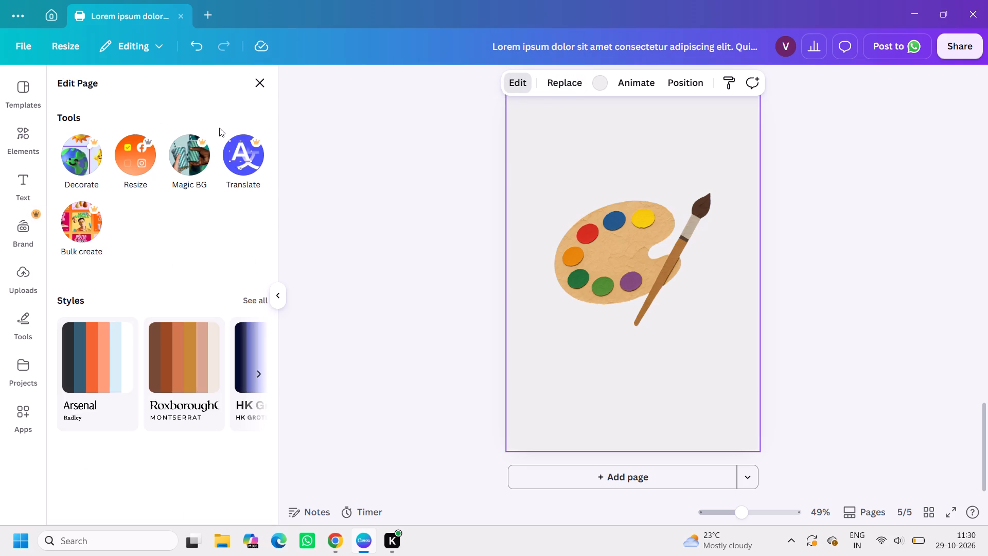
pyautogui.click(198, 341)
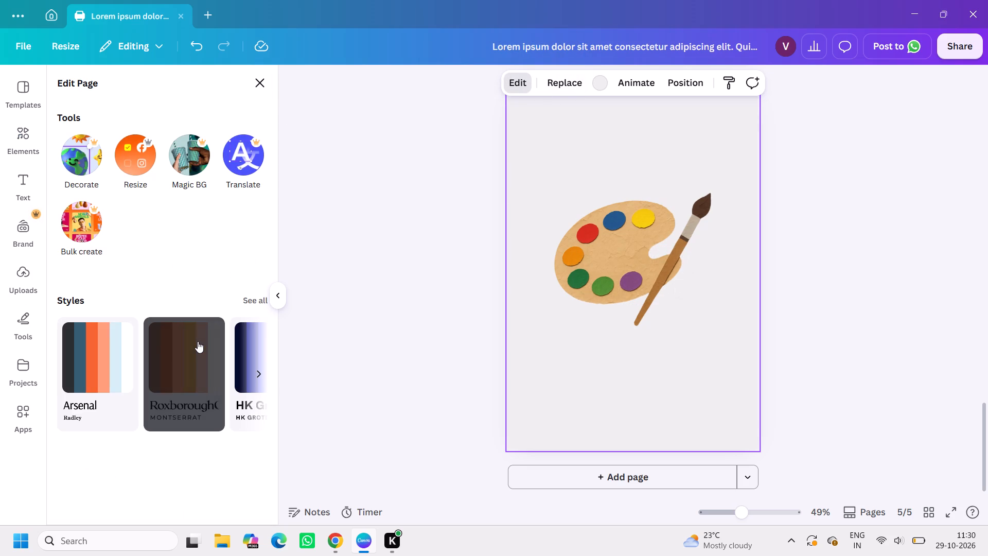
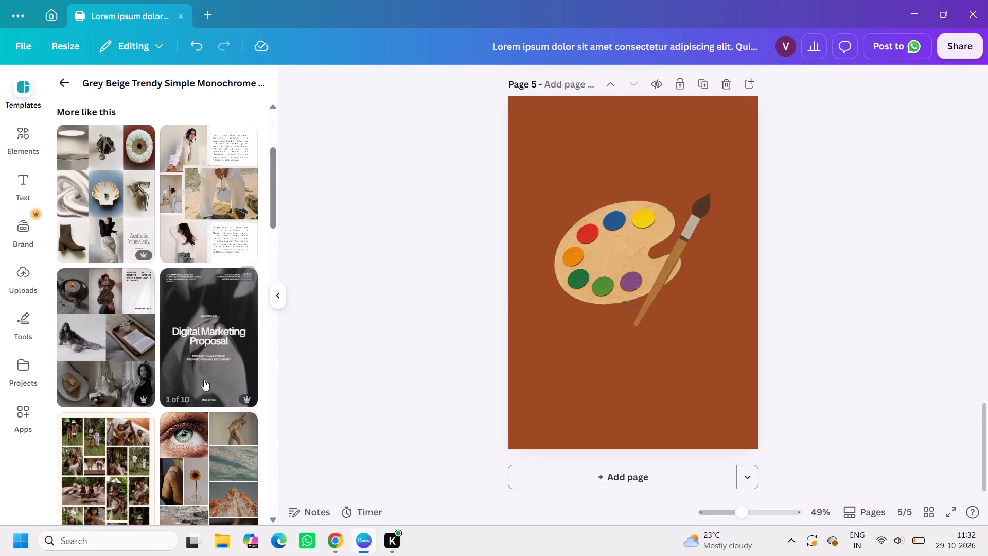
# Browse the similar moodboard and photo collage templates, examine the Grey Elegant Trendy Simple Monochrome collage, and return to the A4 templates.
pyautogui.moveTo(213, 363); pyautogui.dragTo(365, 192)
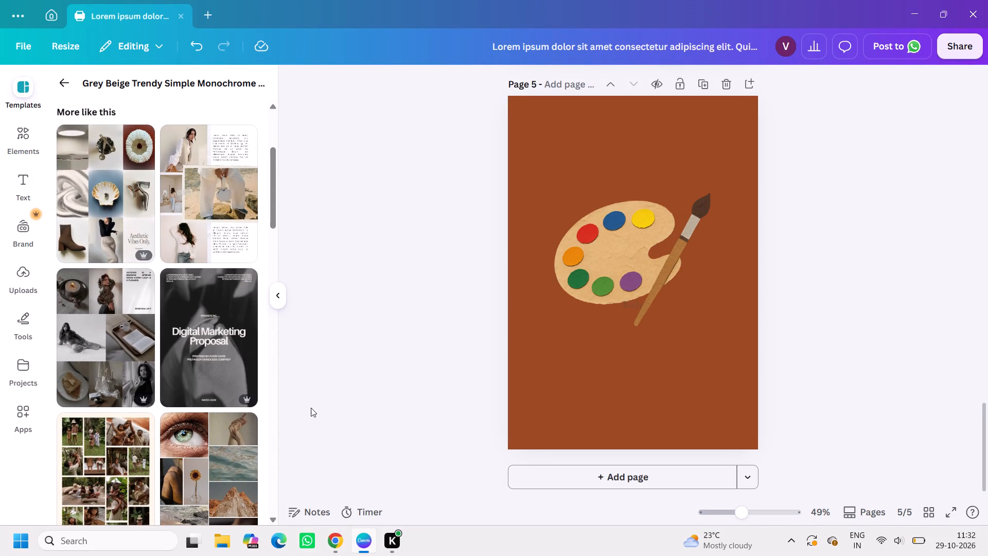
pyautogui.scroll(-2, 311, 408)
pyautogui.scroll(-4, 118, 394)
pyautogui.scroll(-2, 242, 397)
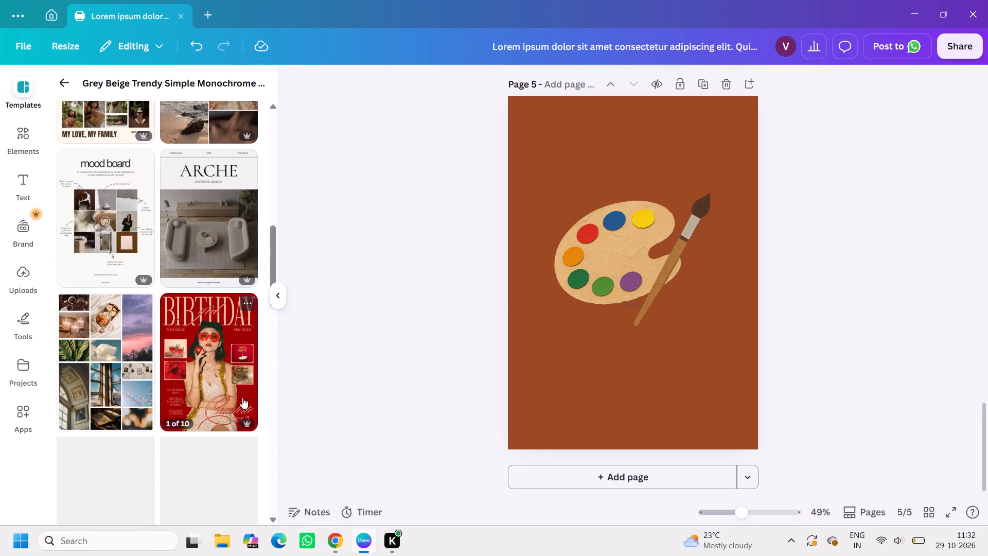
pyautogui.scroll(-2, 242, 397)
pyautogui.click(193, 227)
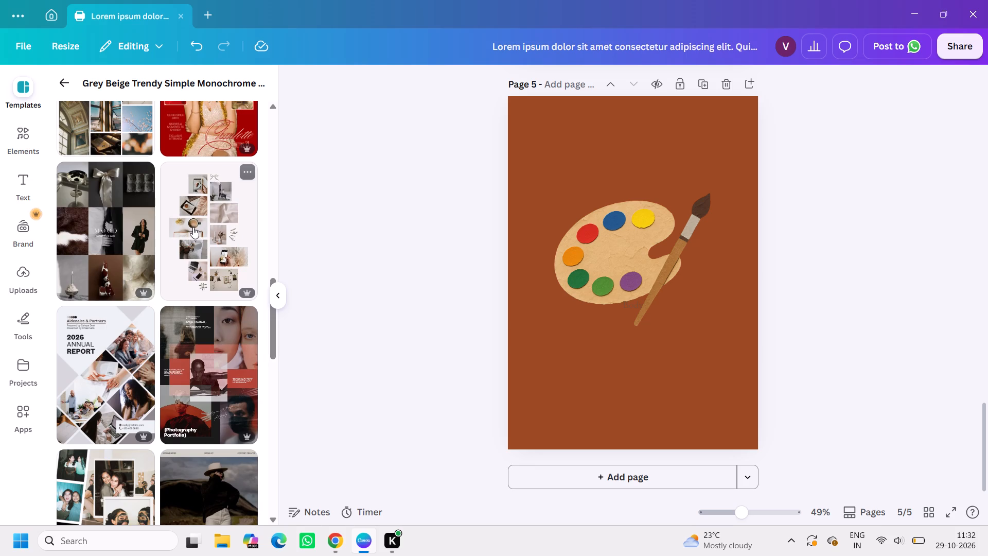
pyautogui.click(637, 231)
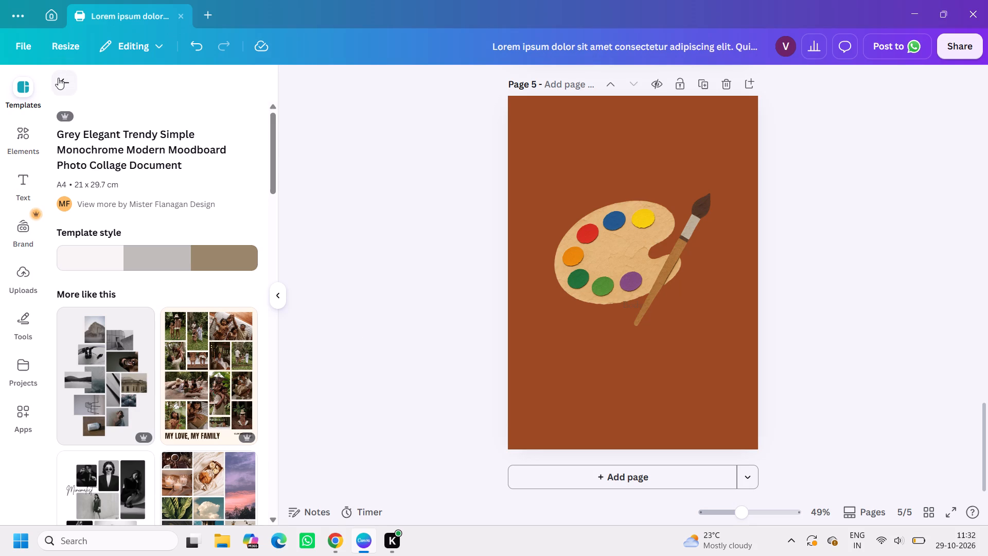
pyautogui.click(58, 78)
pyautogui.scroll(-7, 168, 340)
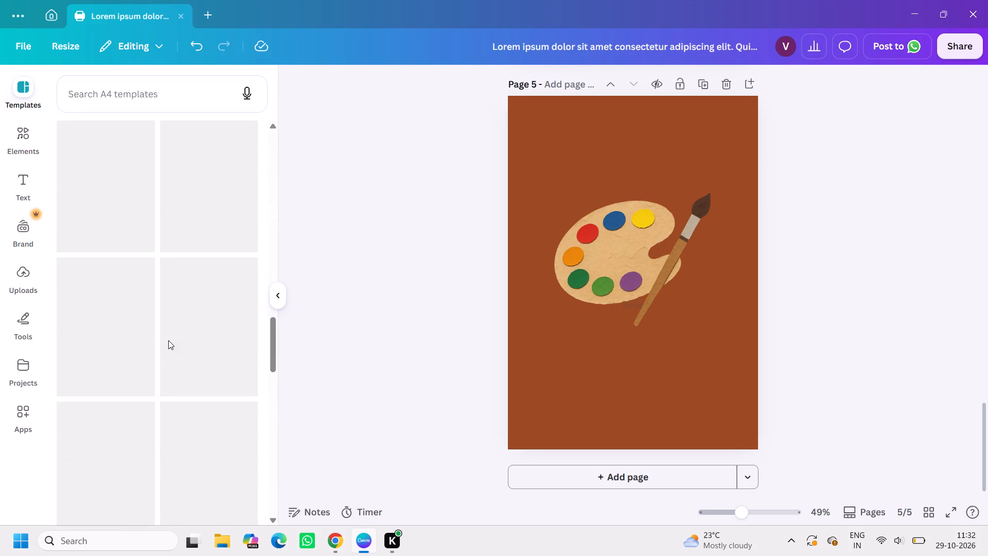
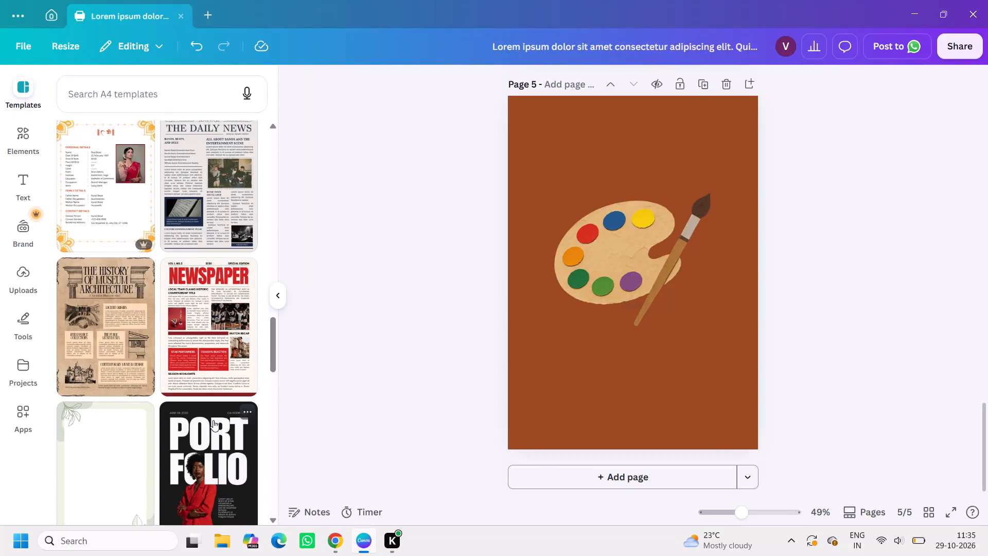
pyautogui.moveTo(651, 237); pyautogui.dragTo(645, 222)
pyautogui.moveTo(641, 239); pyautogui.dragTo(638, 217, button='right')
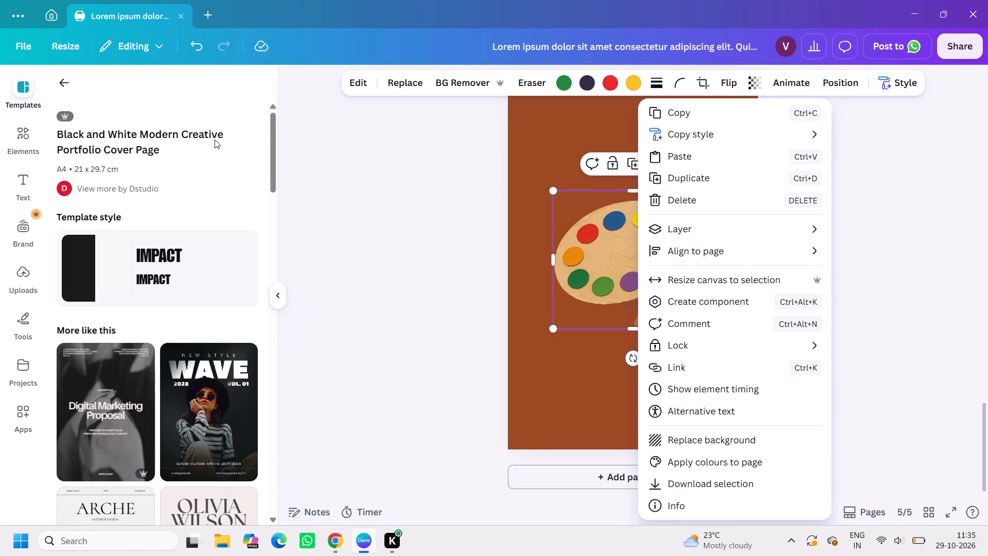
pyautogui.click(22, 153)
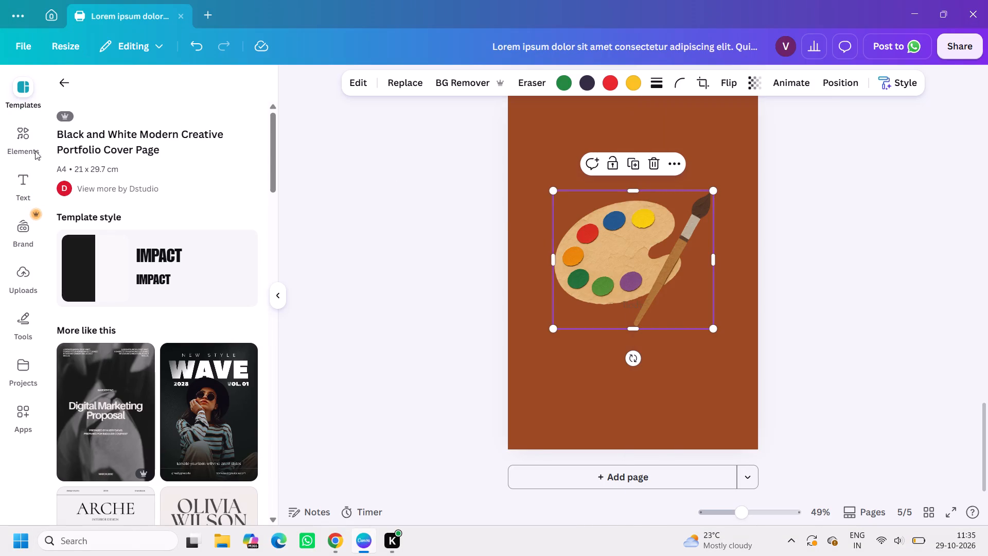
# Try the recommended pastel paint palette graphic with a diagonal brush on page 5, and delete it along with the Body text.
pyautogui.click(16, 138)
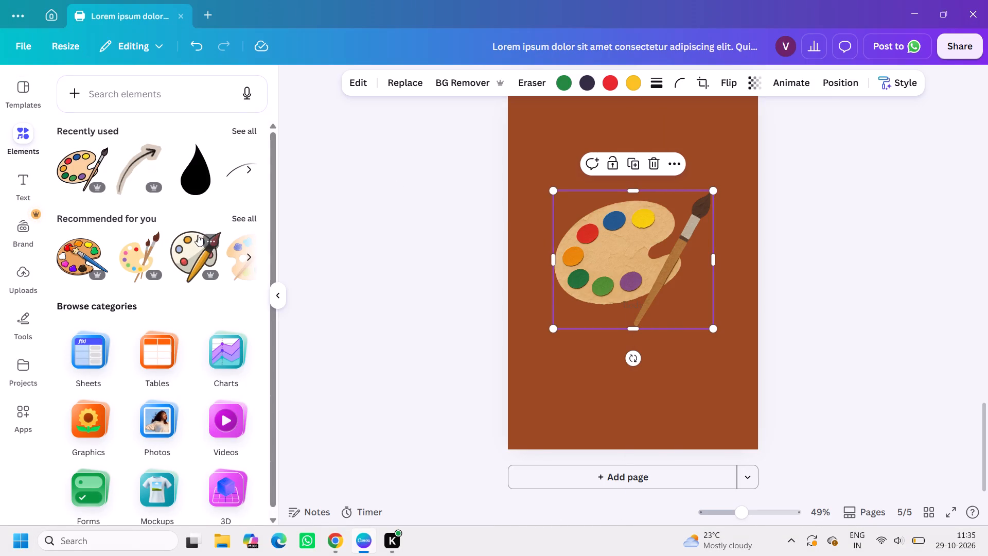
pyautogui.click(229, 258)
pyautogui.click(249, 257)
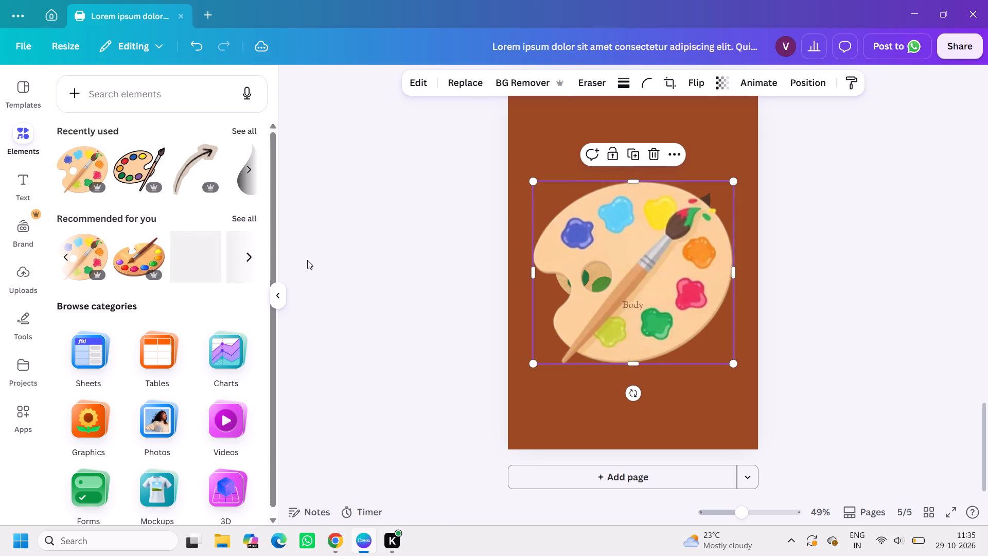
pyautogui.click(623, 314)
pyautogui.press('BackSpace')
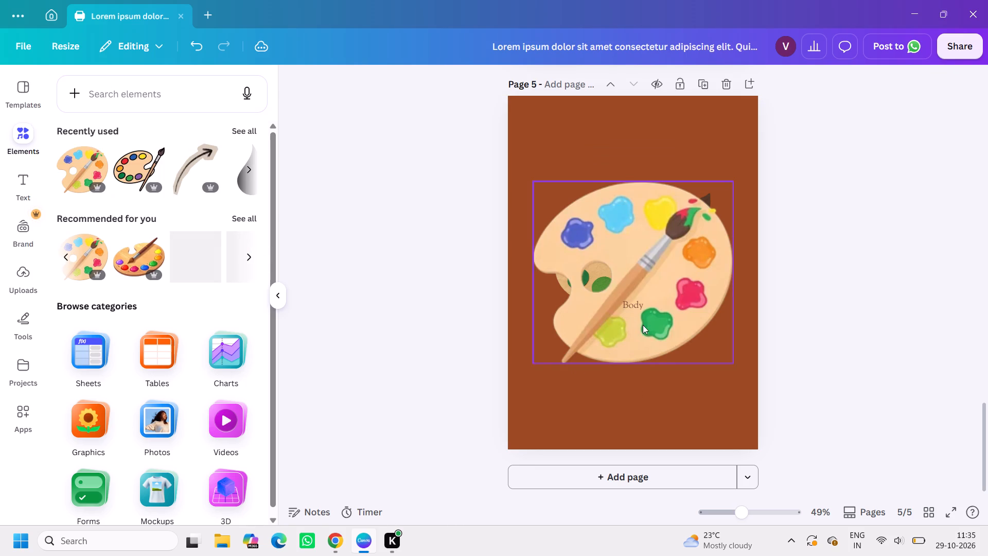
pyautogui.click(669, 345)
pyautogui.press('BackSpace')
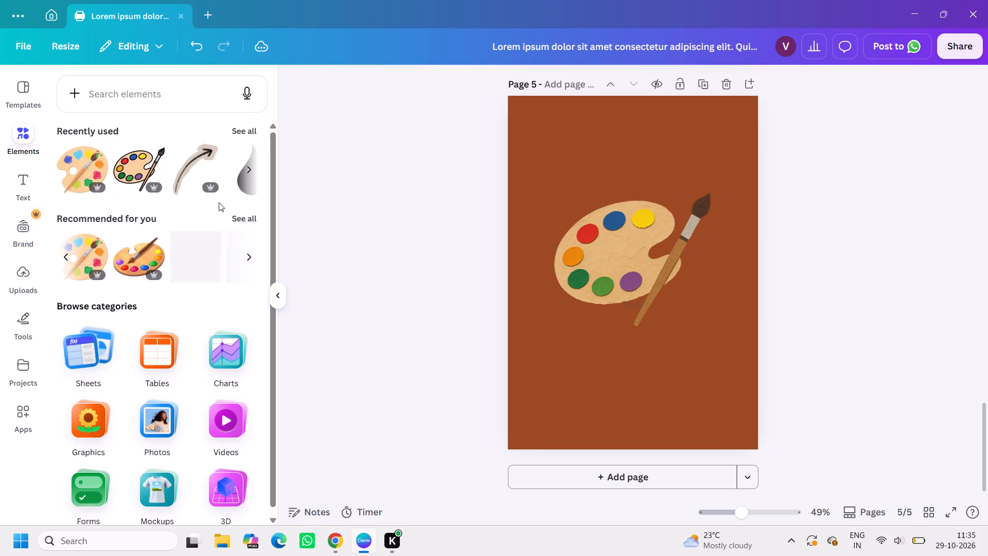
# Find the recommended scissors, glue and paper graphic among the elements and place it at the bottom of page 5.
pyautogui.click(251, 170)
pyautogui.click(251, 170)
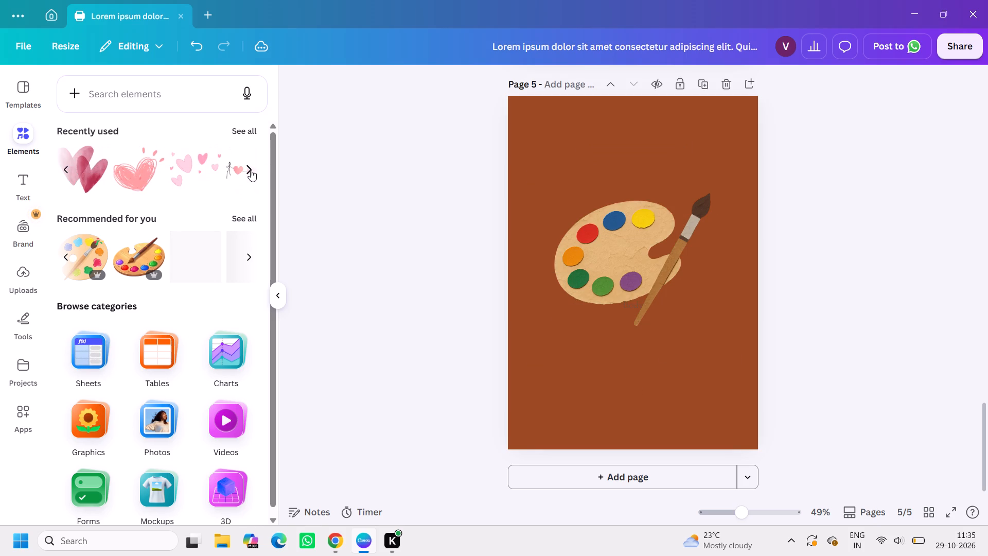
pyautogui.click(251, 170)
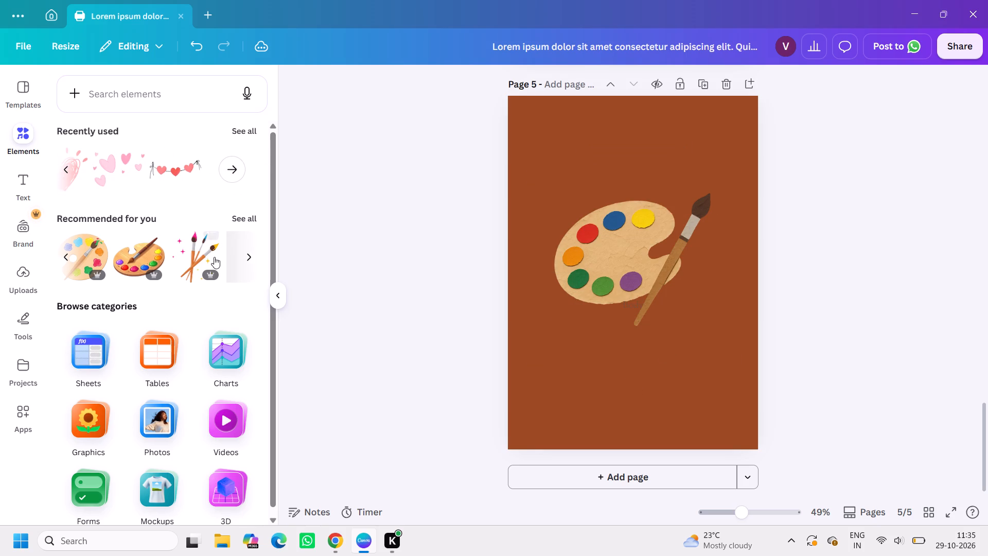
pyautogui.click(245, 252)
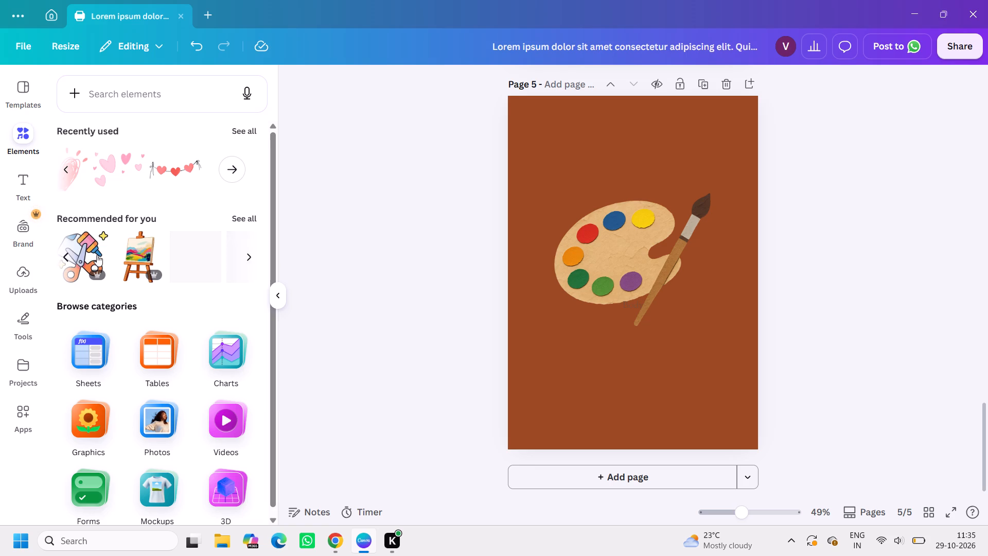
pyautogui.hscroll(1, 161, 255)
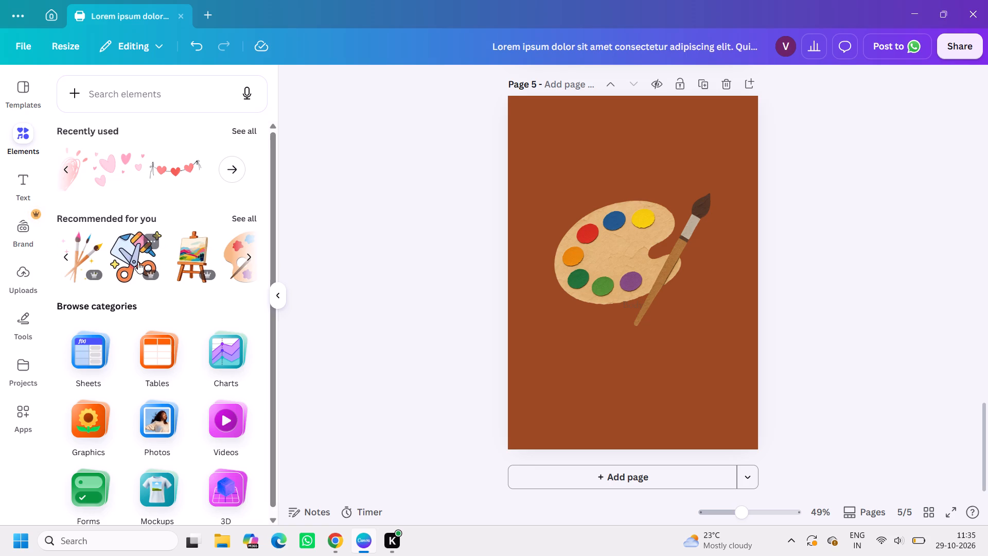
pyautogui.click(138, 262)
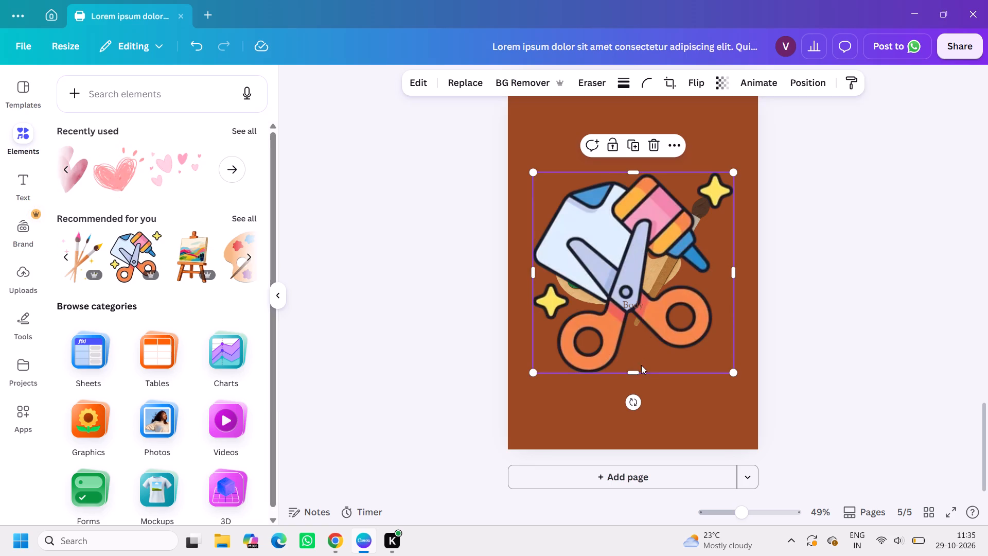
pyautogui.moveTo(649, 321); pyautogui.dragTo(675, 527)
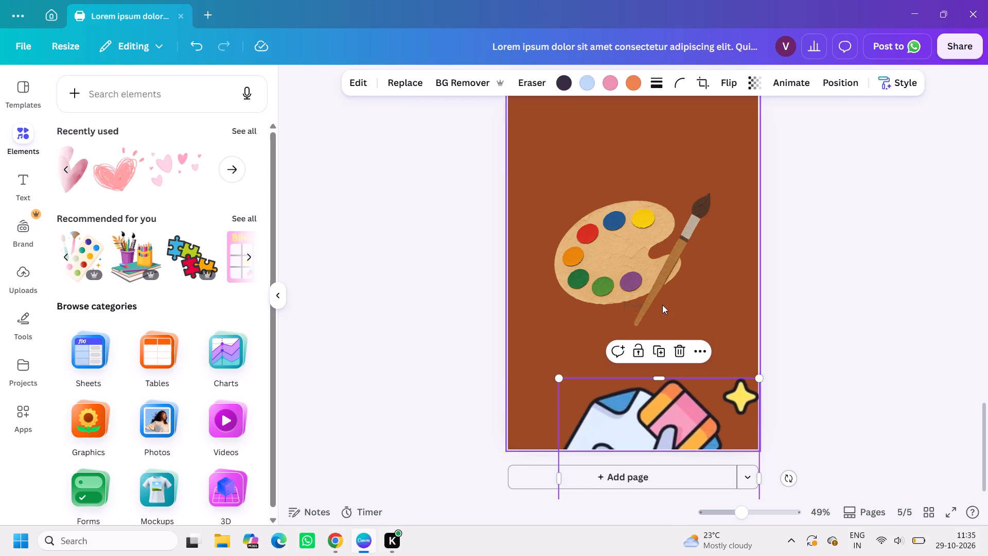
# Delete the Body text near the middle of page 5.
pyautogui.click(624, 303)
pyautogui.press('BackSpace')
# Arrange page 5 with the paint palette near the page's upper-left corner and the scissors and glue graphic fully on the page below it.
pyautogui.moveTo(662, 312); pyautogui.dragTo(637, 228)
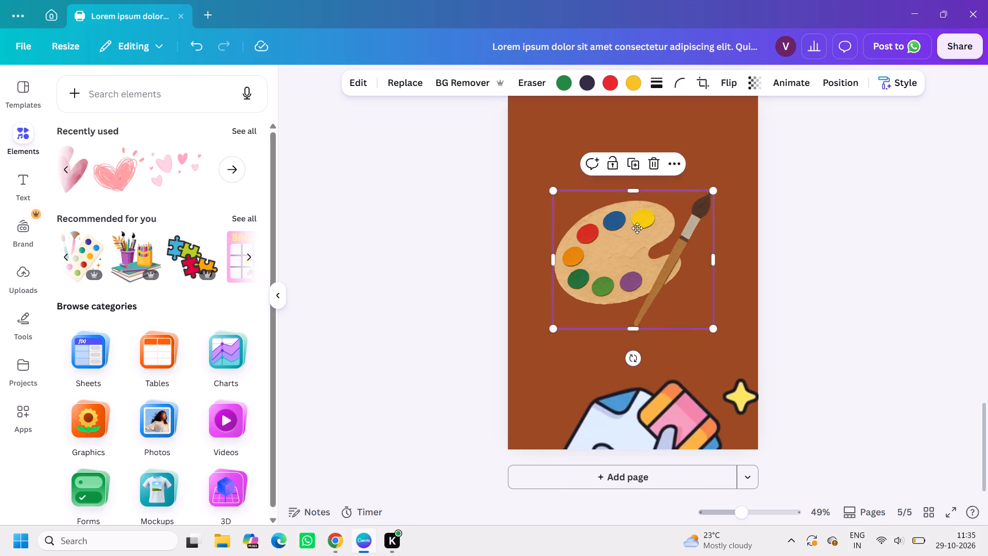
pyautogui.moveTo(637, 228); pyautogui.dragTo(630, 225)
pyautogui.moveTo(652, 403); pyautogui.dragTo(625, 318)
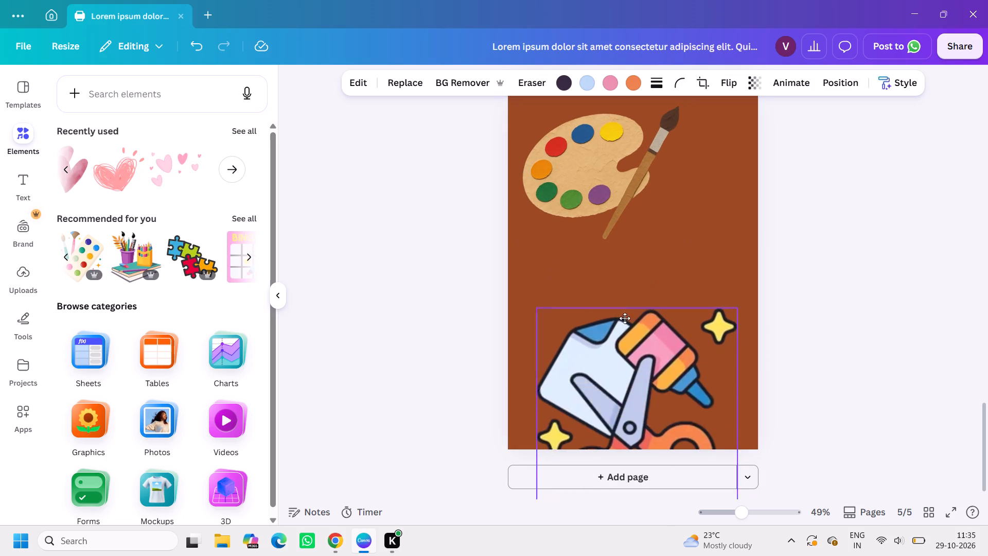
pyautogui.moveTo(625, 318); pyautogui.dragTo(650, 264)
pyautogui.moveTo(672, 343); pyautogui.dragTo(656, 341)
pyautogui.click(785, 181)
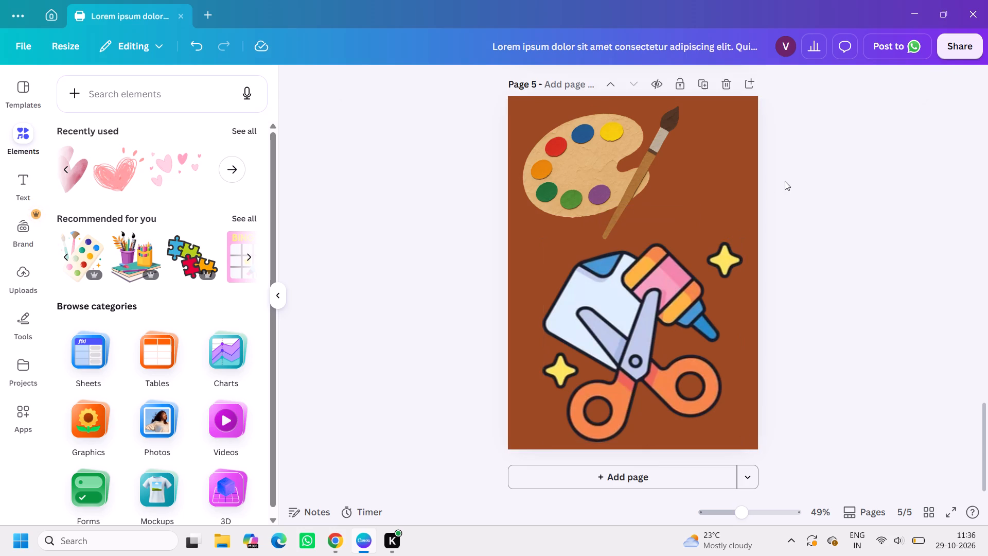
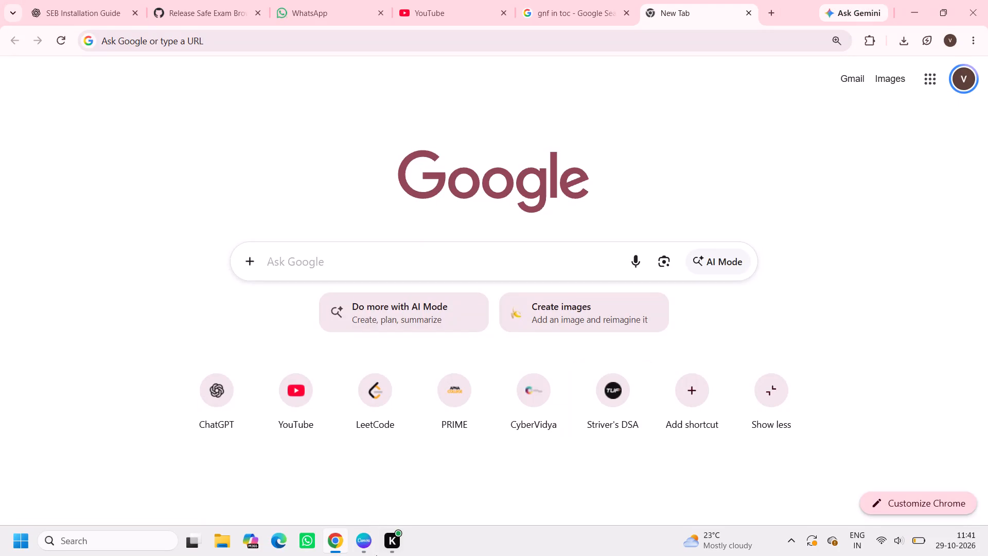
# Switch from the browser back to the Canva design showing page 5.
pyautogui.click(367, 543)
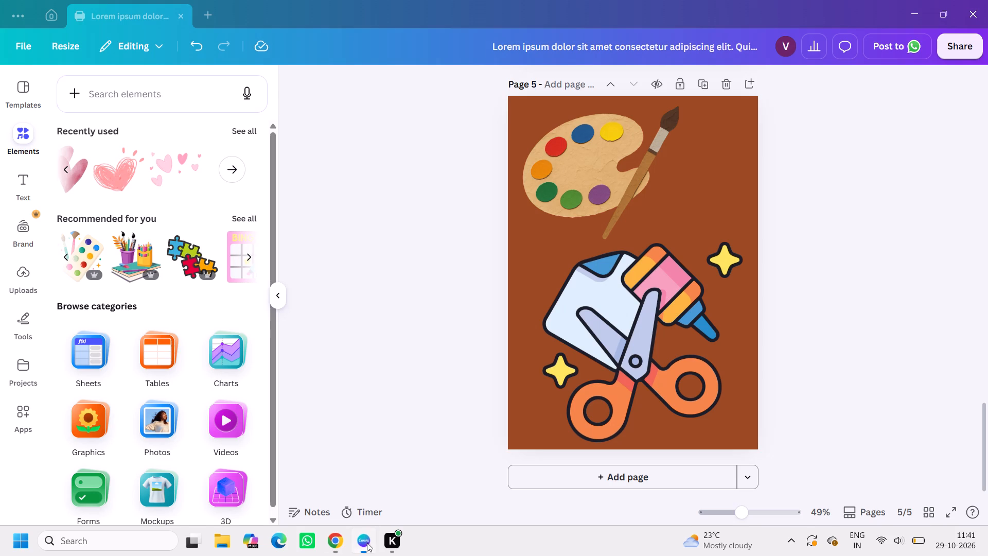
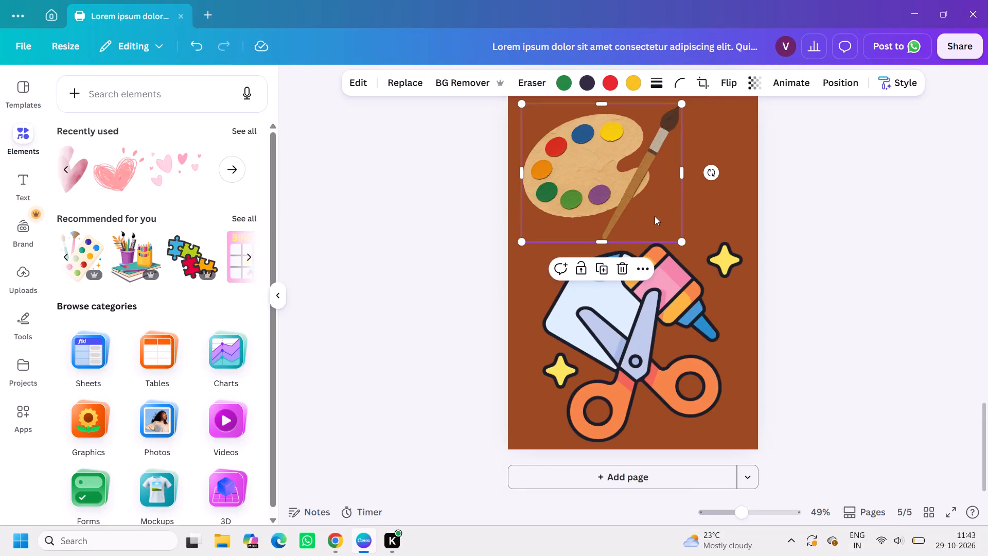
# Delete the paint palette and brush graphic from page 5.
pyautogui.press('BackSpace')
# Move the scissors, glue and paper graphic up to roughly the centre of page 5.
pyautogui.moveTo(651, 341); pyautogui.dragTo(638, 276)
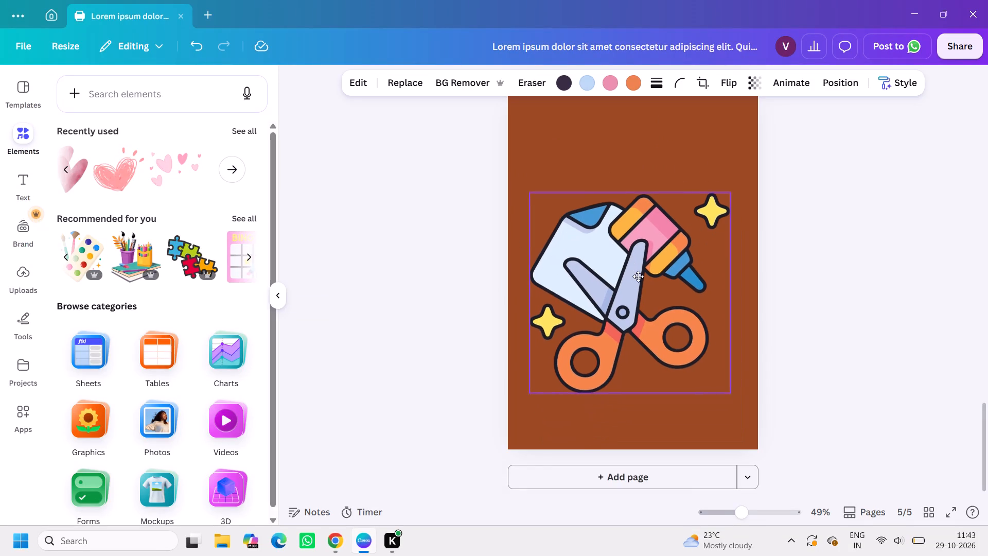
pyautogui.moveTo(638, 276); pyautogui.dragTo(638, 265)
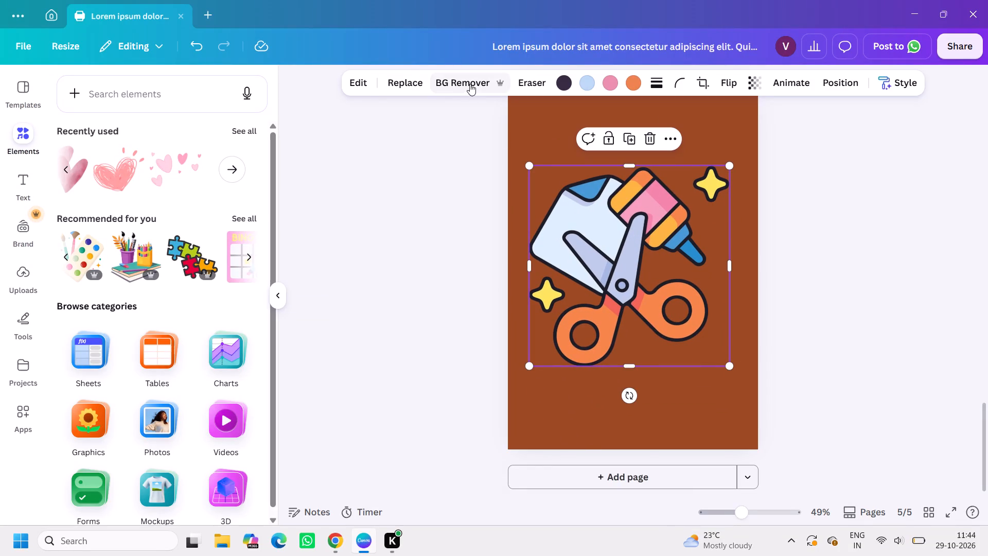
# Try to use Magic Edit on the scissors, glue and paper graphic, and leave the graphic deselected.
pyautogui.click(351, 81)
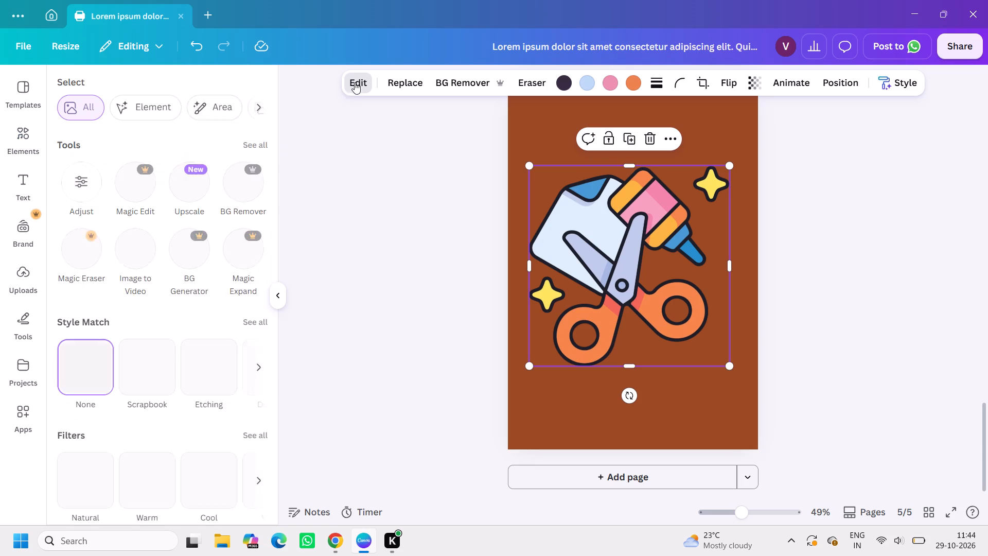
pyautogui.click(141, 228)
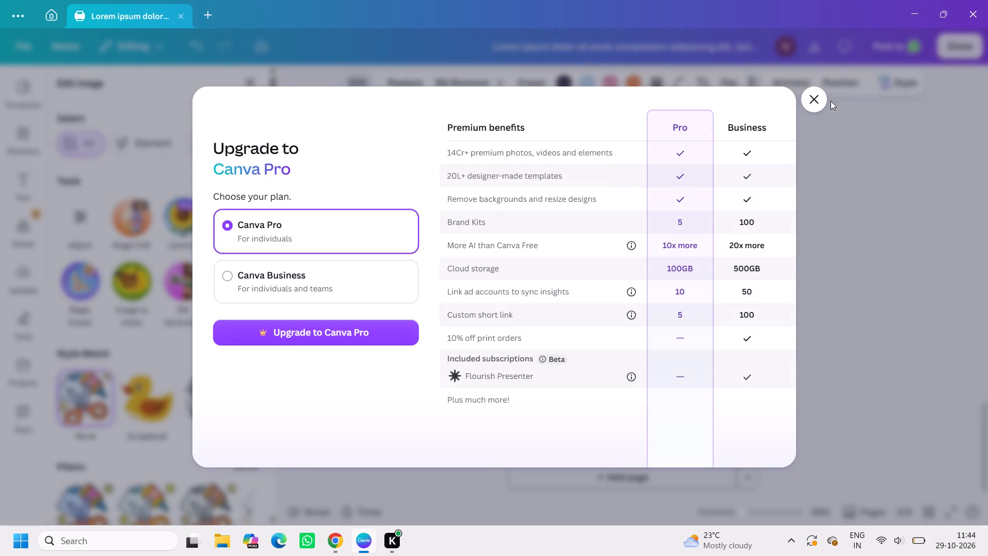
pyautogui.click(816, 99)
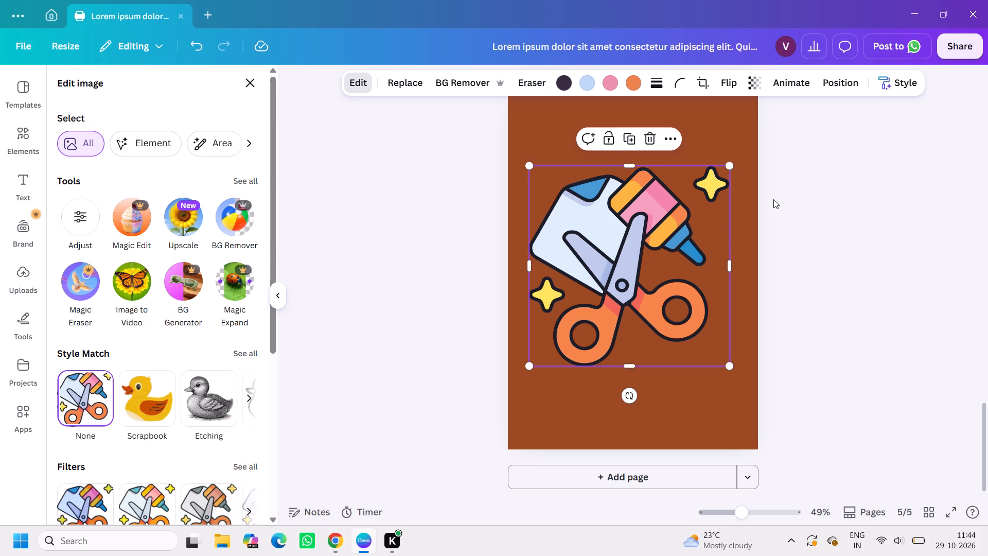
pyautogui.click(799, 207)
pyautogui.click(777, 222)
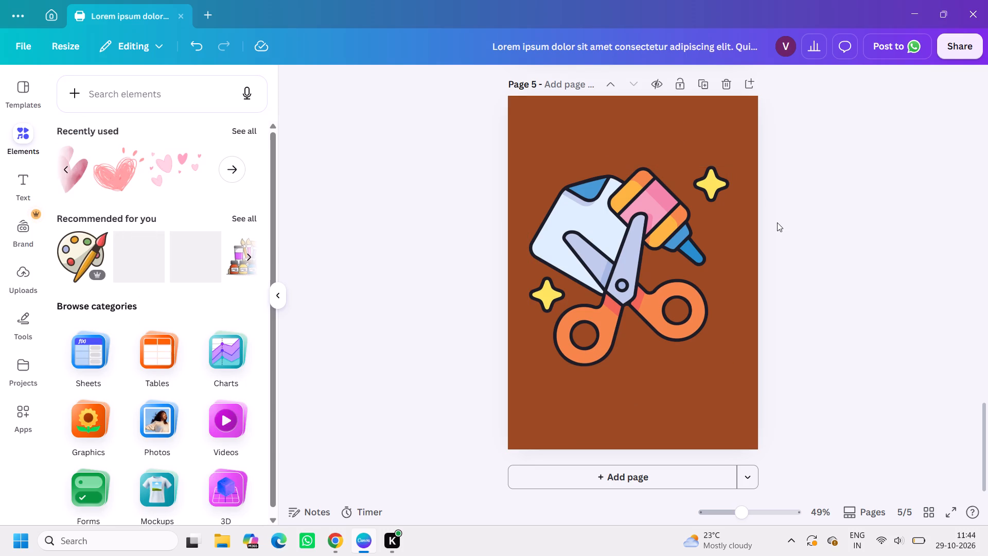
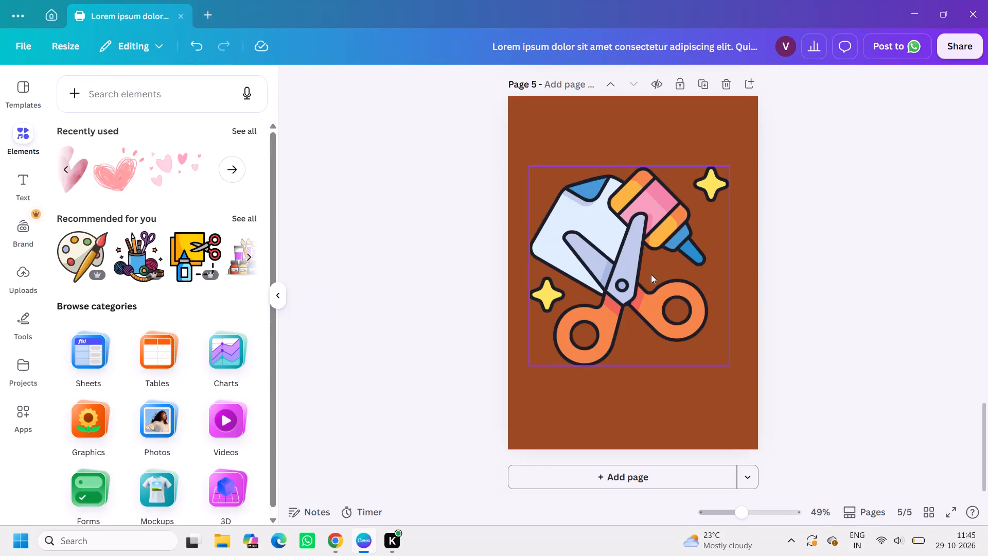
# Delete the scissors, glue and paper graphic from page 5.
pyautogui.press('BackSpace')
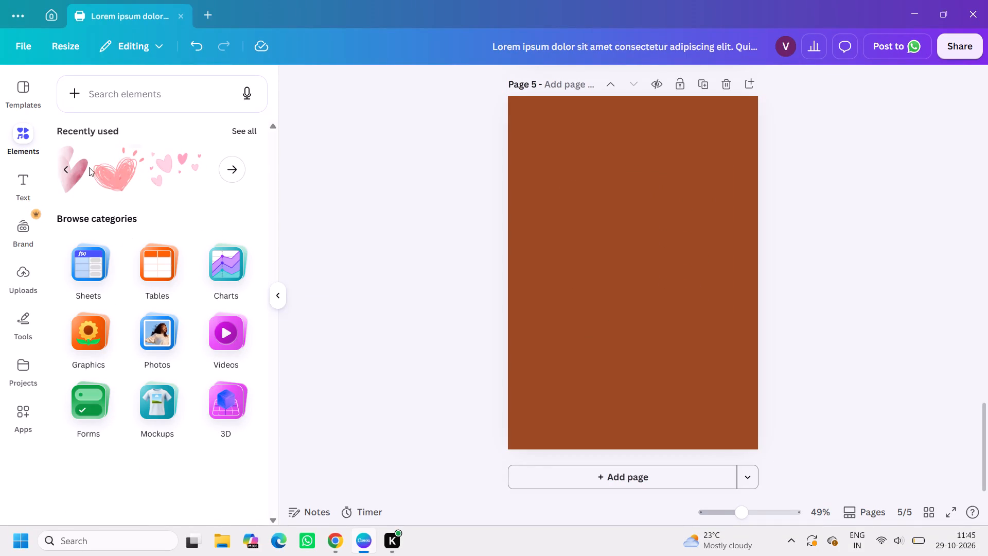
# Add the recently used pink scribbled heart to page 5, shrink it to about half size and place it near the page's top.
pyautogui.click(95, 163)
pyautogui.moveTo(655, 228); pyautogui.dragTo(635, 202)
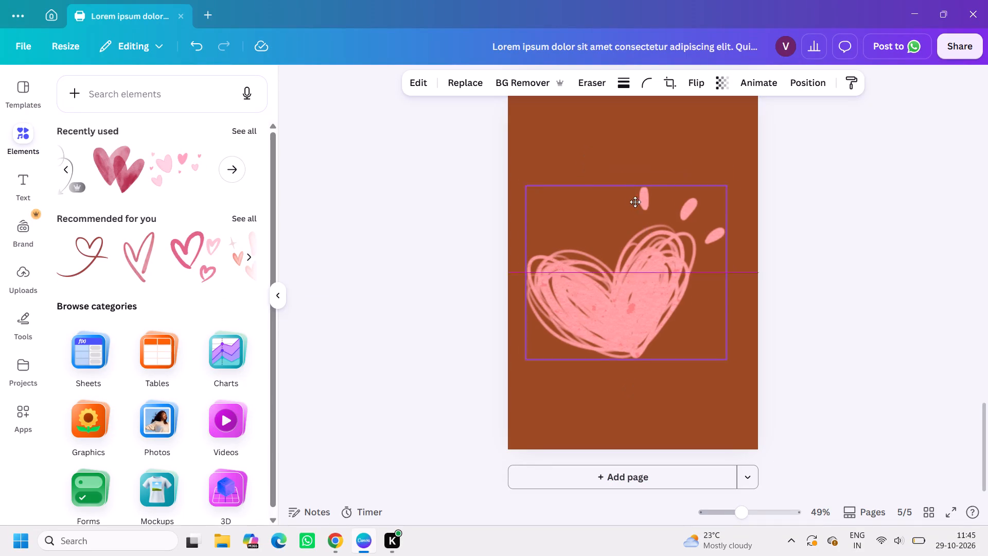
pyautogui.moveTo(635, 202); pyautogui.dragTo(640, 161)
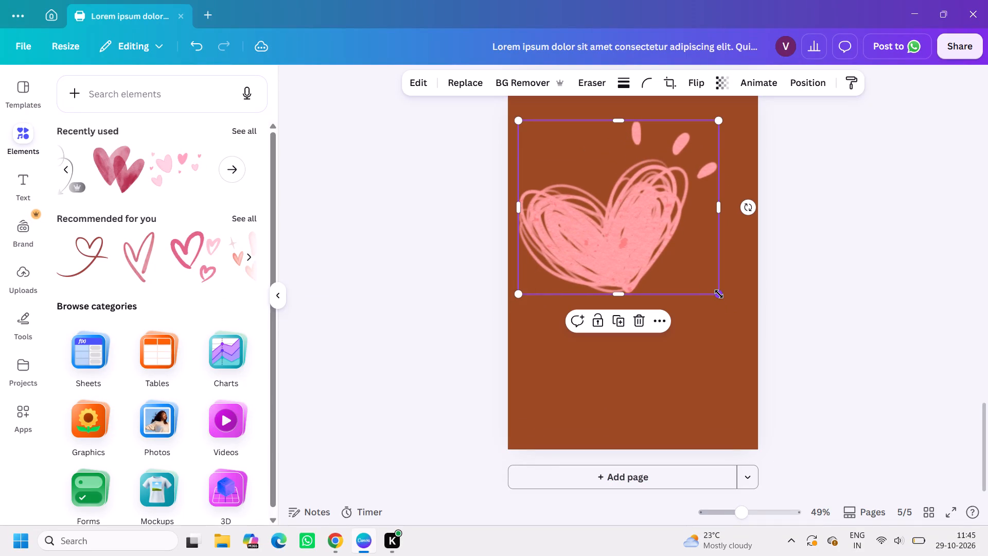
pyautogui.doubleClick(719, 294)
pyautogui.moveTo(719, 294); pyautogui.dragTo(602, 222)
pyautogui.moveTo(569, 169); pyautogui.dragTo(592, 154)
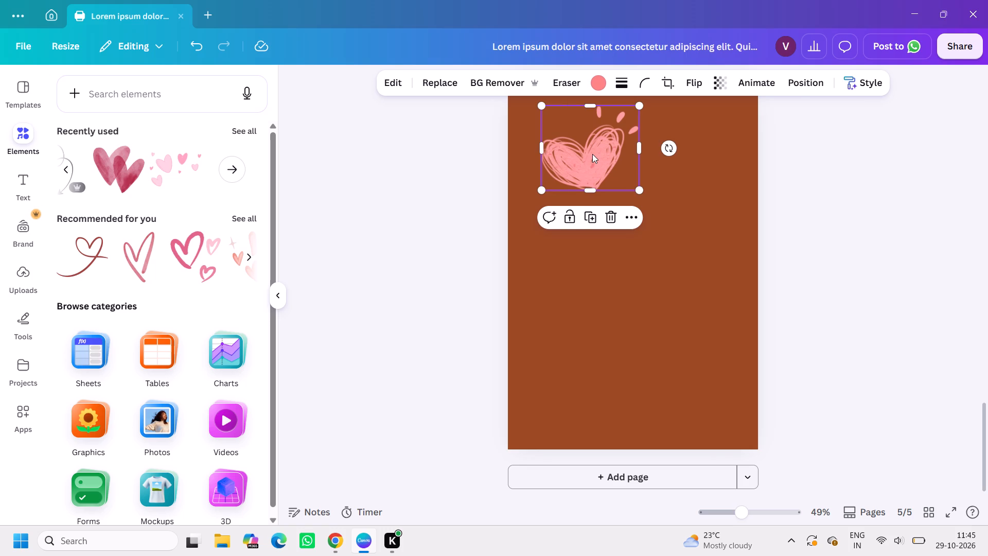
# Add the recommended three pink outlined hearts graphic, shrink it to about half size and lay it over the scribbled heart.
pyautogui.click(206, 274)
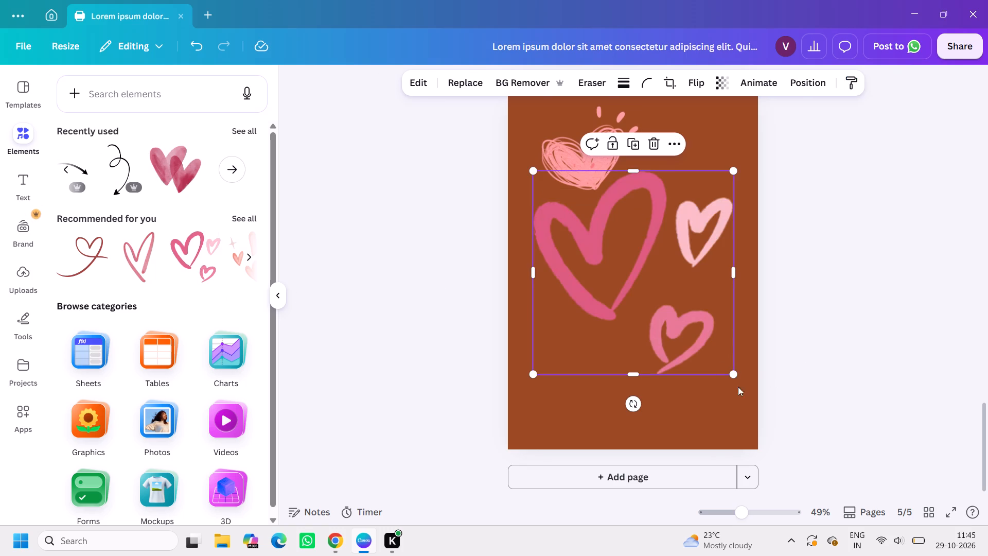
pyautogui.moveTo(733, 373); pyautogui.dragTo(619, 268)
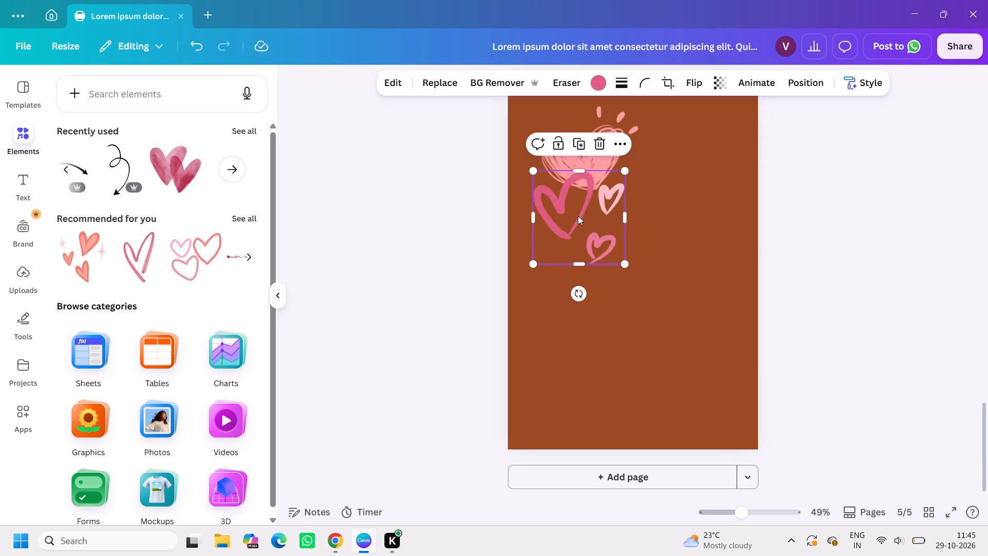
pyautogui.moveTo(578, 216); pyautogui.dragTo(589, 143)
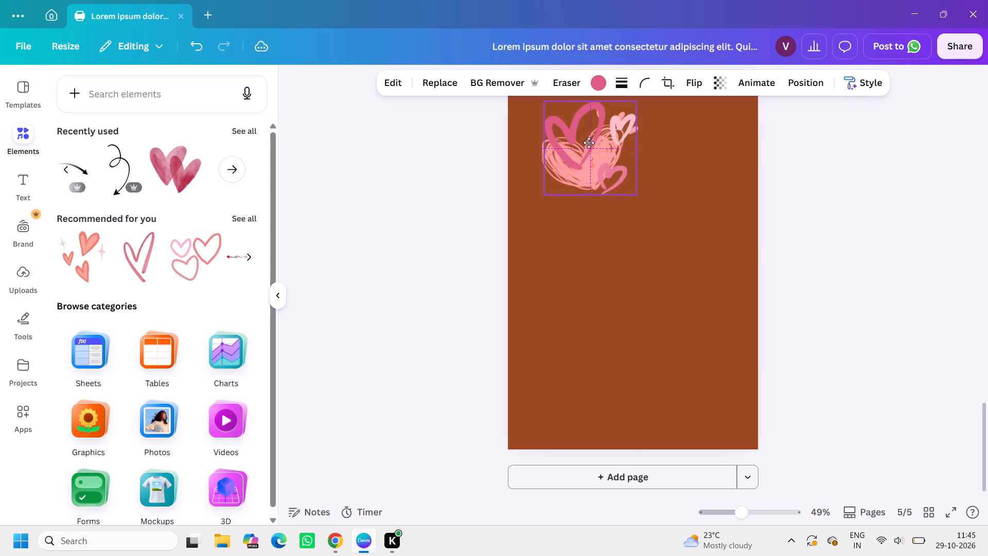
pyautogui.moveTo(589, 143); pyautogui.dragTo(583, 147)
pyautogui.click(658, 314)
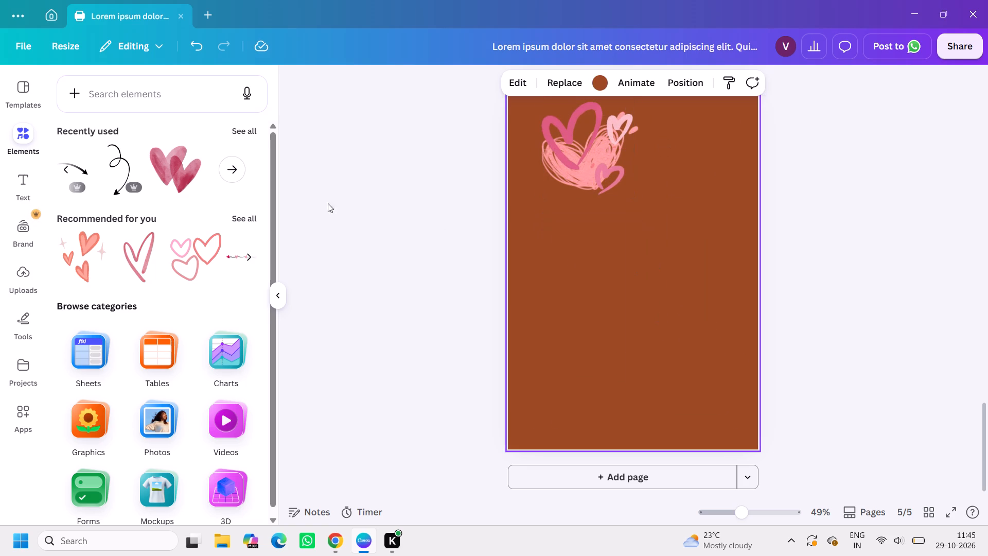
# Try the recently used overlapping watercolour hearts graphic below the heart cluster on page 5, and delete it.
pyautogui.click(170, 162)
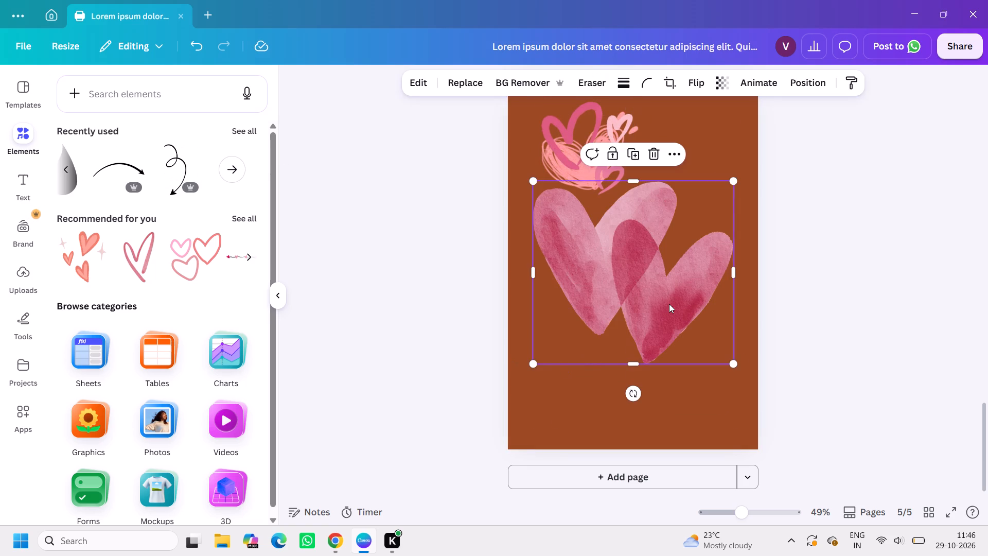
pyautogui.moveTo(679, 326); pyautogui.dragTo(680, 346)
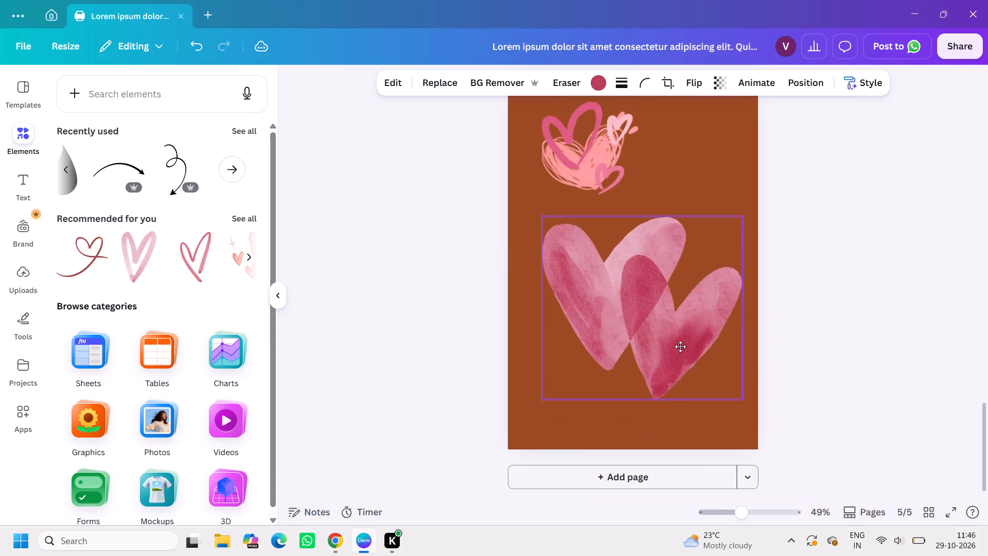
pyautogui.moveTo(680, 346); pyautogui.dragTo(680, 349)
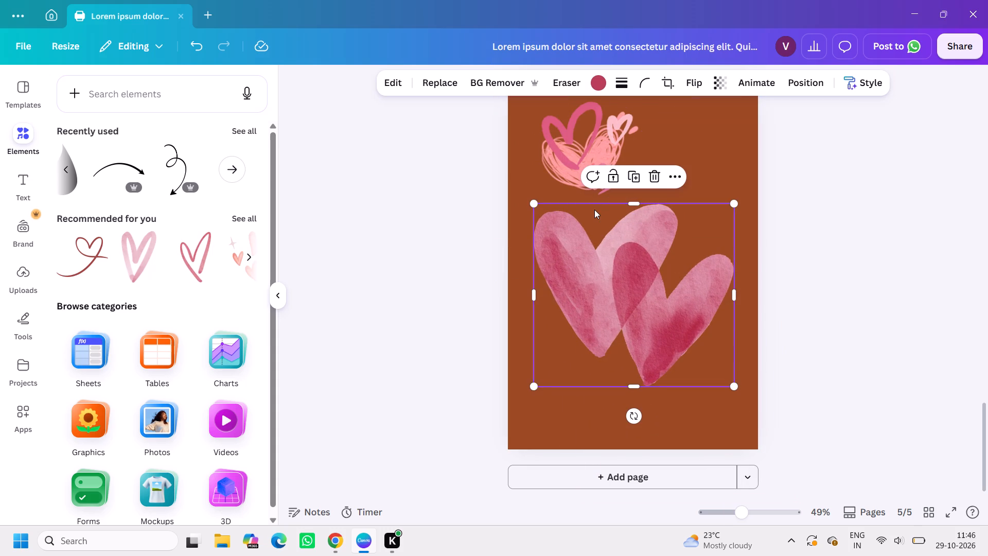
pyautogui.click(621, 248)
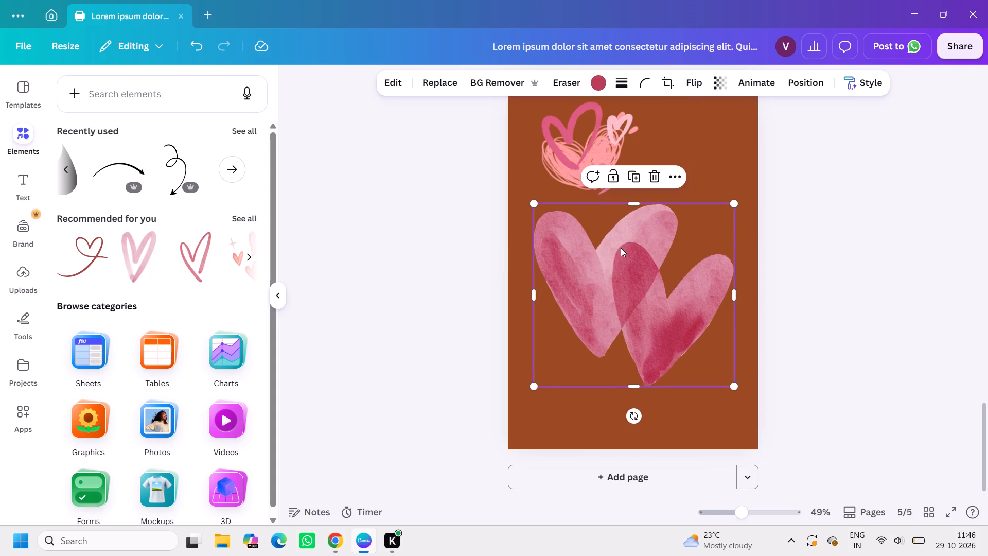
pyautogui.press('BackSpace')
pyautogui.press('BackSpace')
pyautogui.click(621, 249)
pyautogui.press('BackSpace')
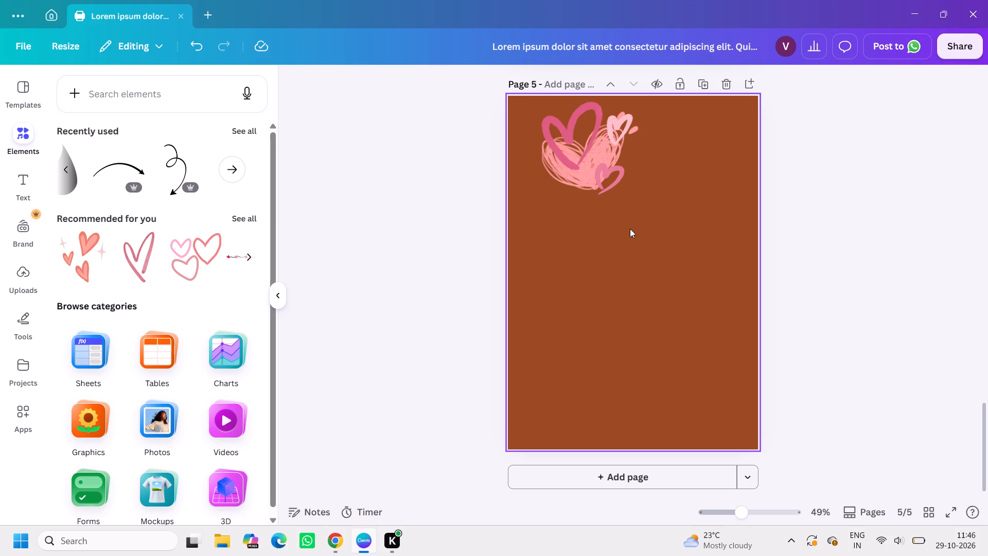
# Move the three outlined hearts out of the way and lower the scribbled heart to the upper middle of page 5.
pyautogui.click(595, 132)
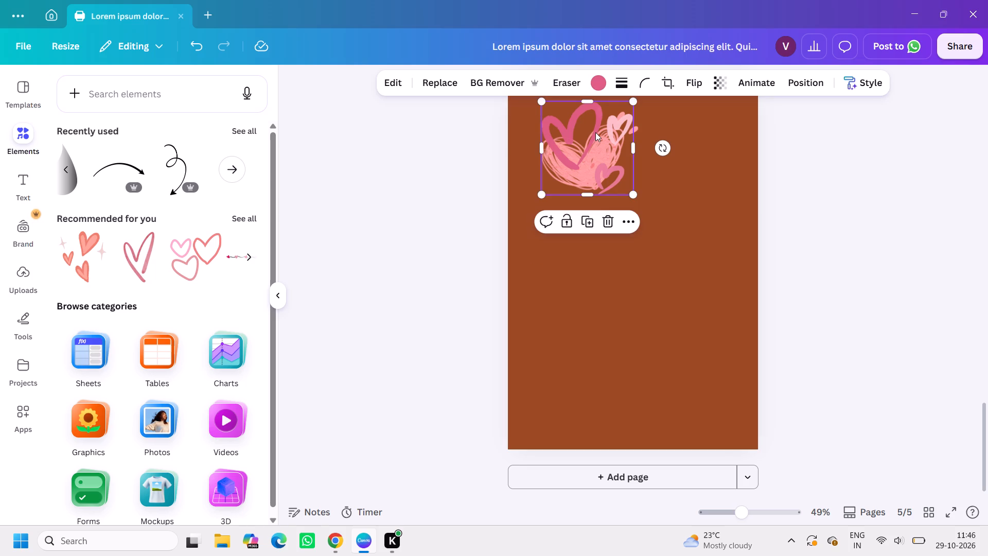
pyautogui.moveTo(595, 132); pyautogui.dragTo(611, 327)
pyautogui.moveTo(584, 134); pyautogui.dragTo(598, 197)
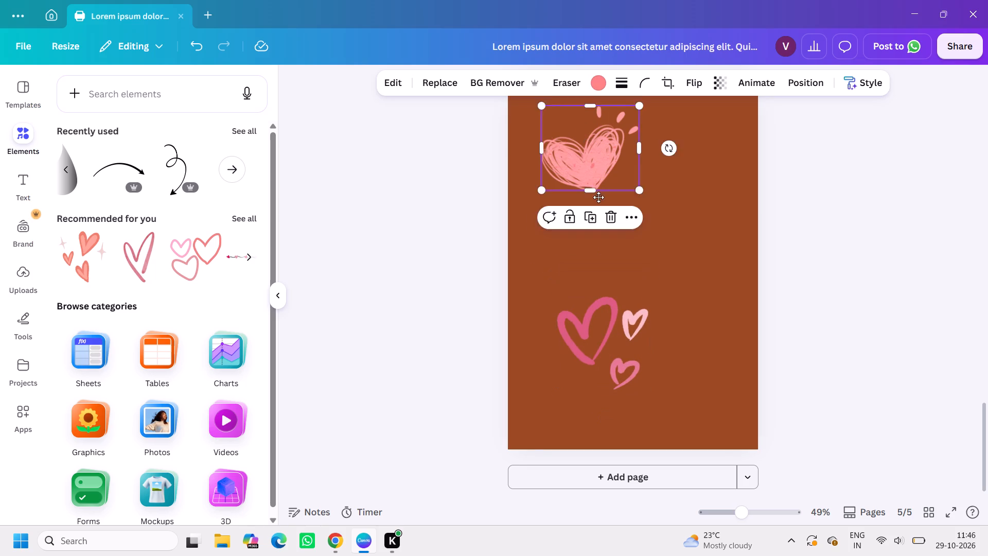
pyautogui.moveTo(598, 197); pyautogui.dragTo(603, 214)
# Reposition the three outlined hearts so the largest one overlaps the bottom tip of the scribbled heart, and leave them deselected.
pyautogui.moveTo(613, 343); pyautogui.dragTo(657, 232)
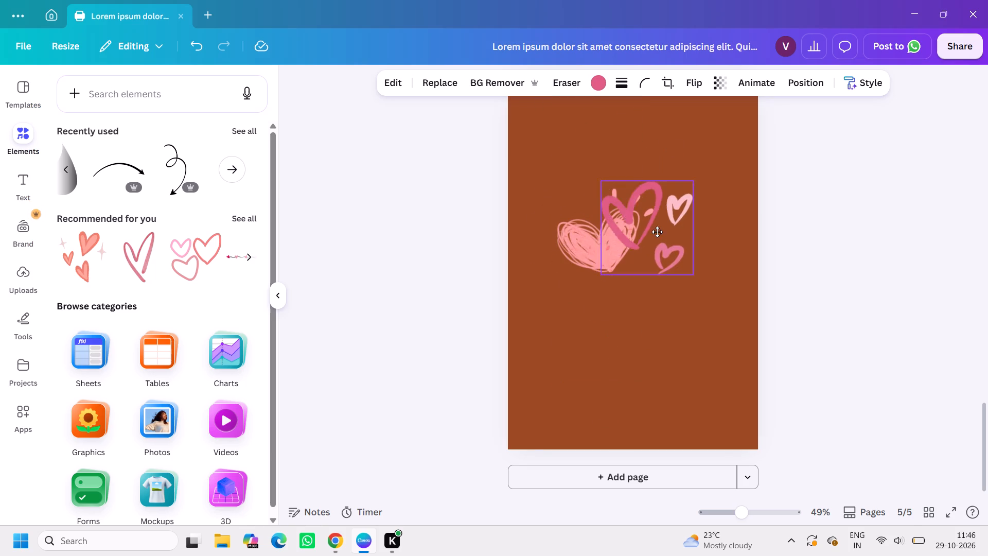
pyautogui.moveTo(657, 232); pyautogui.dragTo(615, 241)
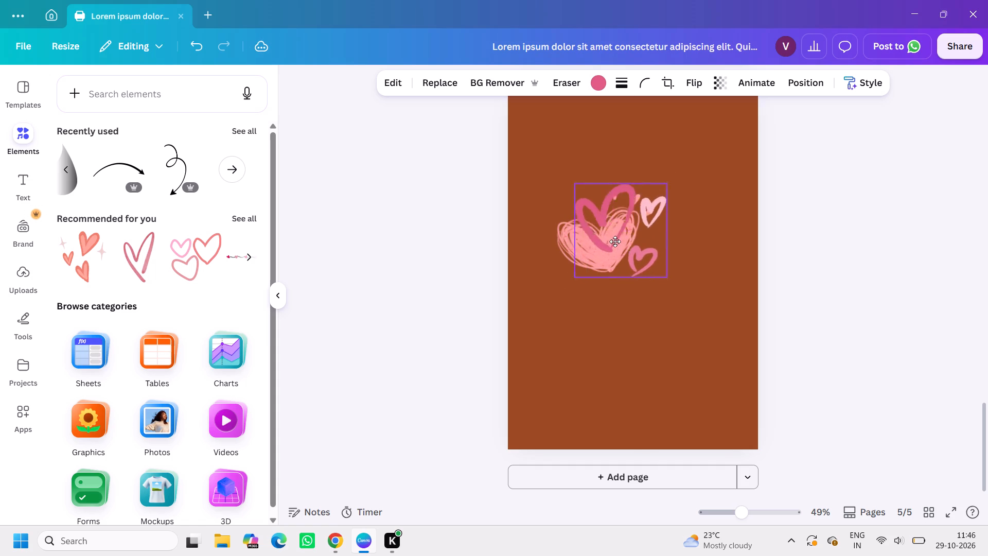
pyautogui.moveTo(615, 241); pyautogui.dragTo(619, 224)
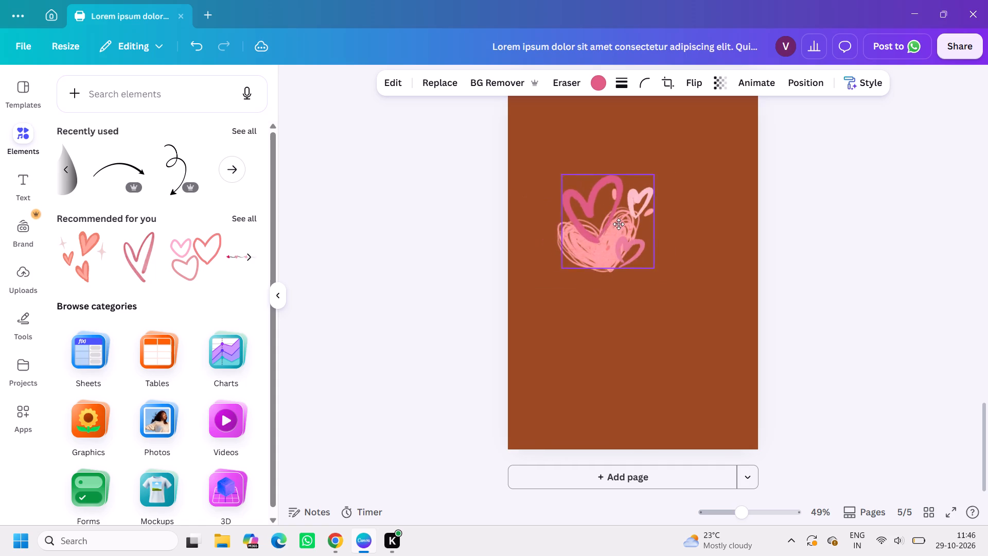
pyautogui.moveTo(619, 224); pyautogui.dragTo(632, 223)
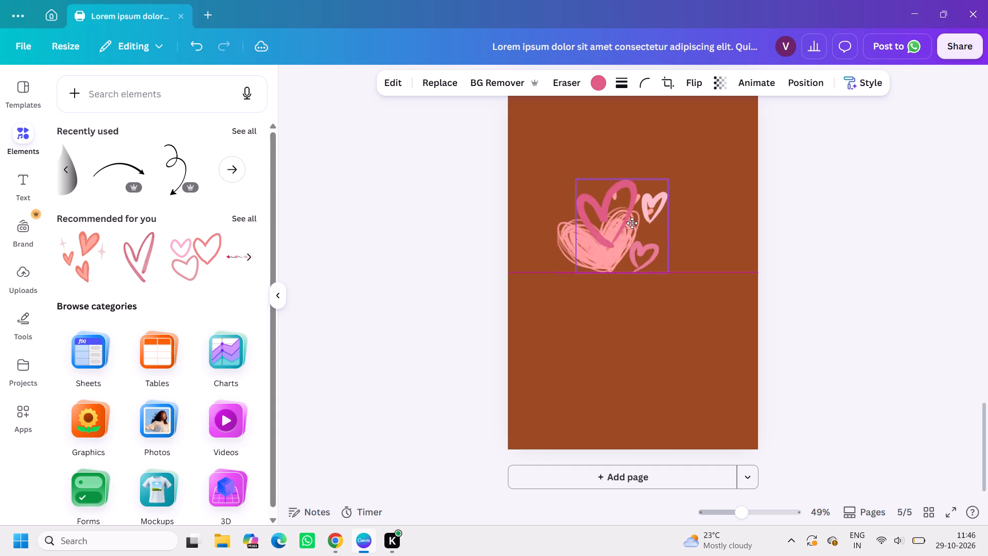
pyautogui.moveTo(632, 223); pyautogui.dragTo(631, 222)
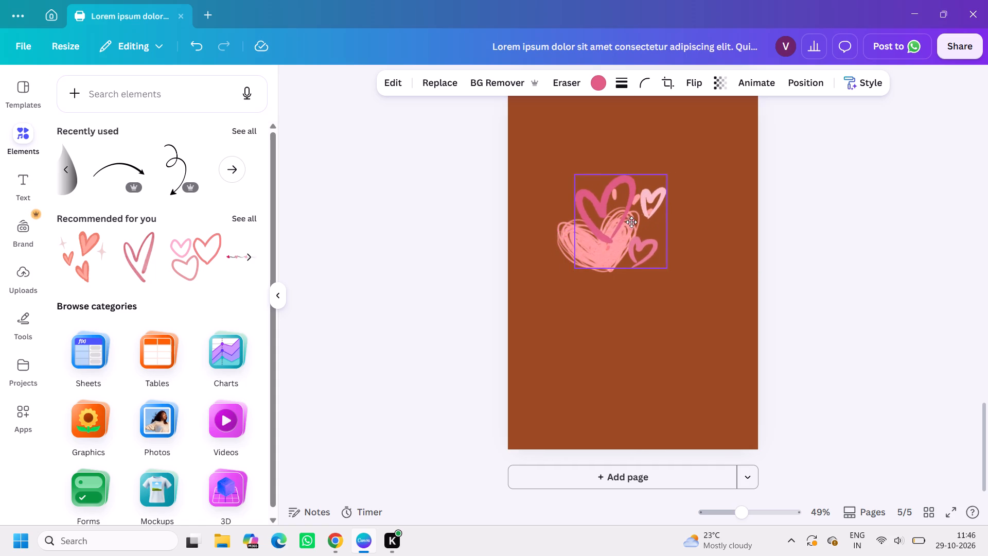
pyautogui.moveTo(631, 222); pyautogui.dragTo(624, 227)
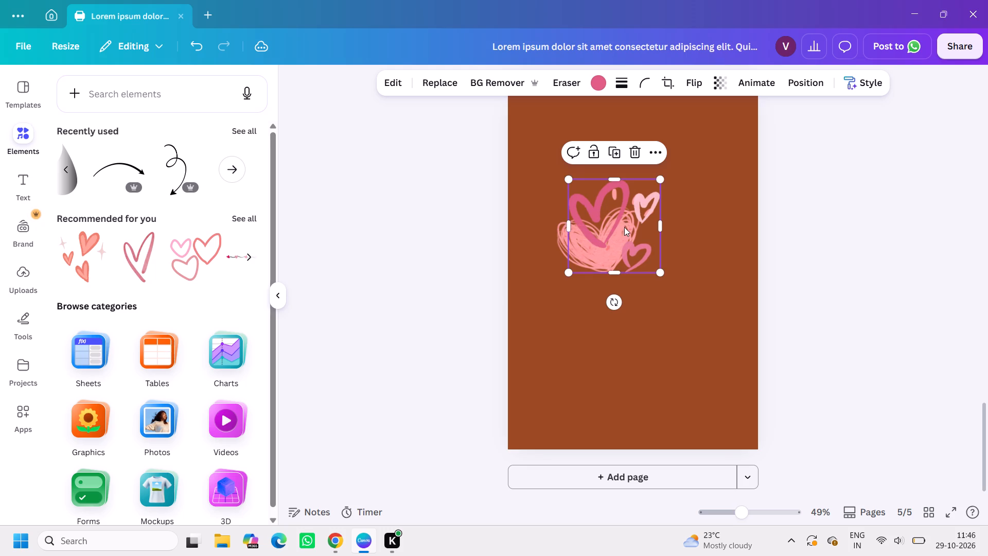
pyautogui.click(545, 418)
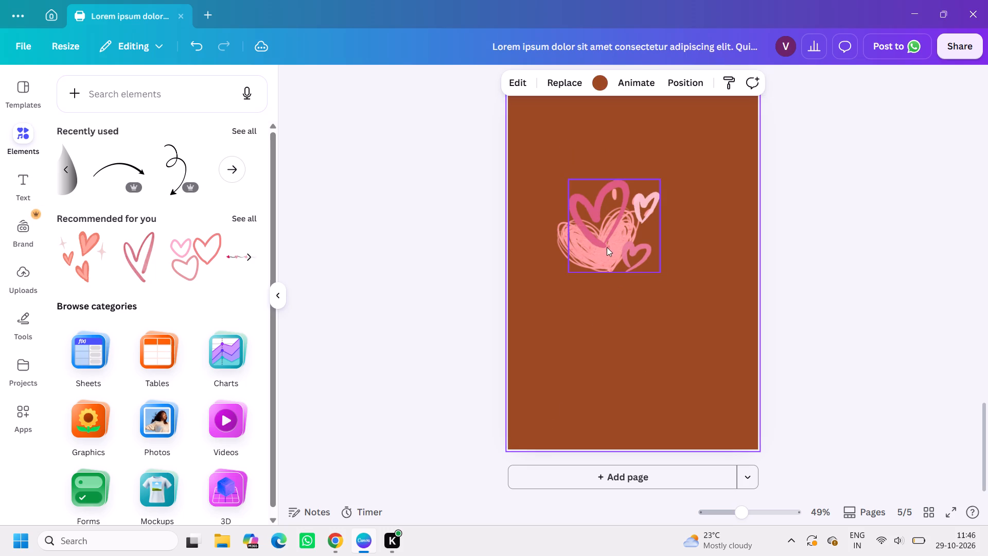
pyautogui.moveTo(608, 246); pyautogui.dragTo(618, 321)
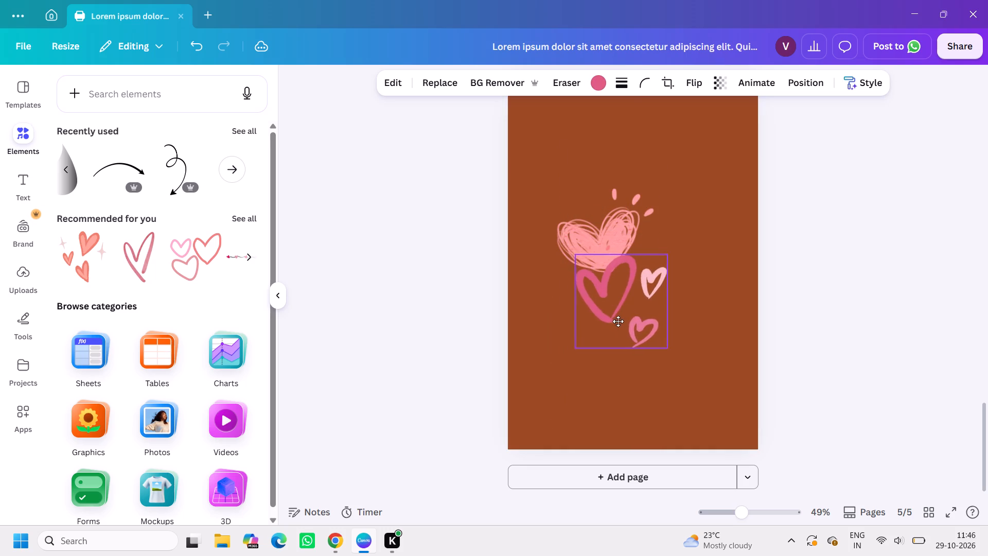
pyautogui.moveTo(618, 321); pyautogui.dragTo(610, 311)
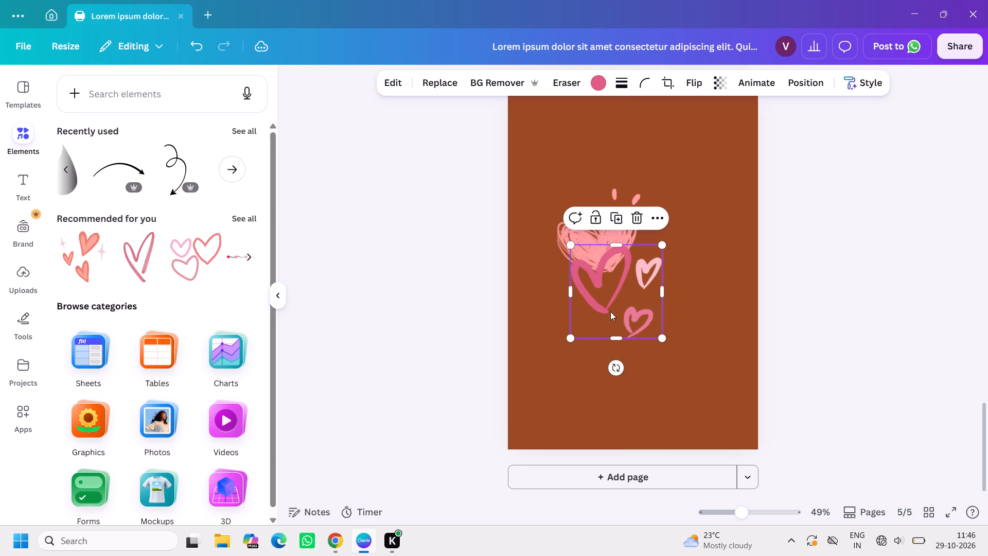
pyautogui.click(562, 389)
# Add the recommended coral hearts with sparkles graphic, shrink it to about a third and place it above and left of the scribbled heart.
pyautogui.click(89, 267)
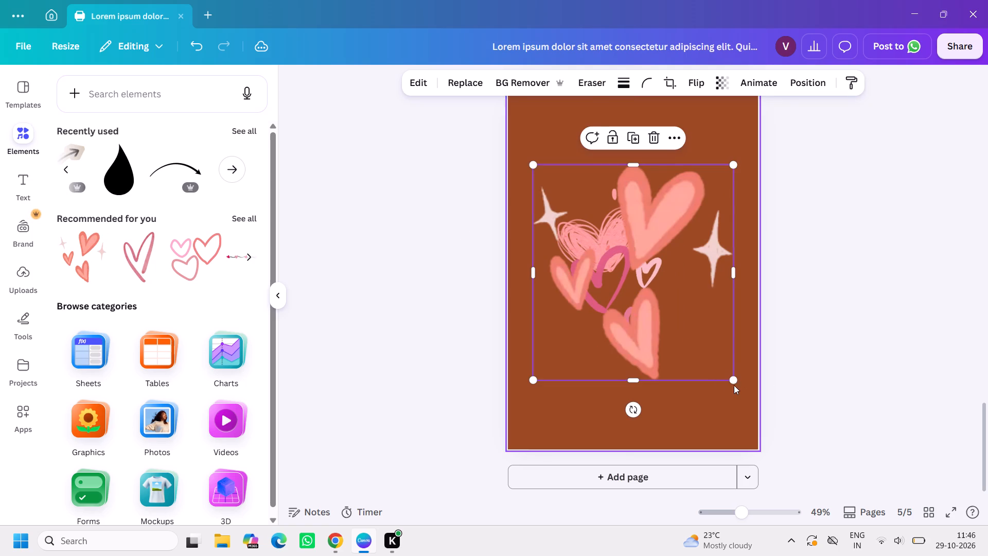
pyautogui.moveTo(733, 383); pyautogui.dragTo(581, 251)
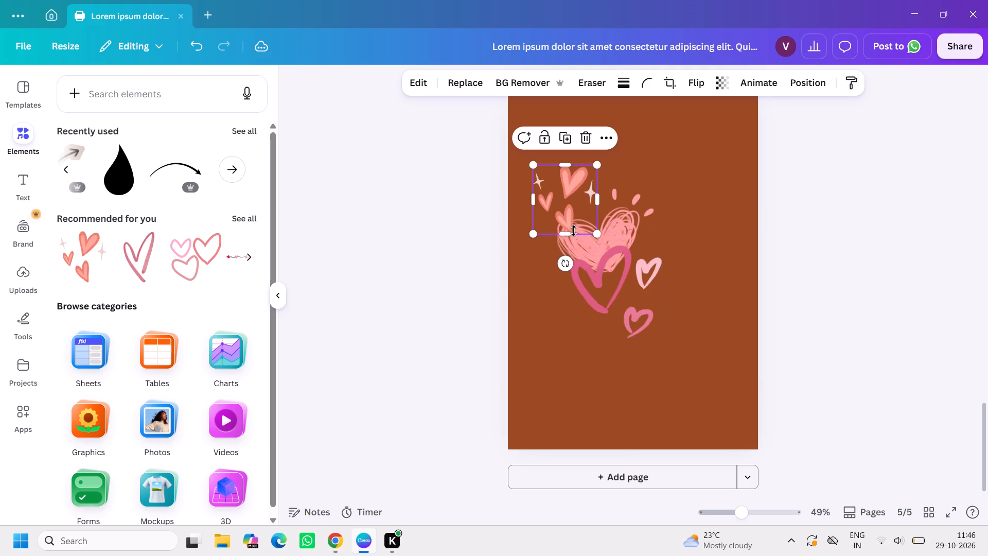
pyautogui.moveTo(566, 221); pyautogui.dragTo(589, 211)
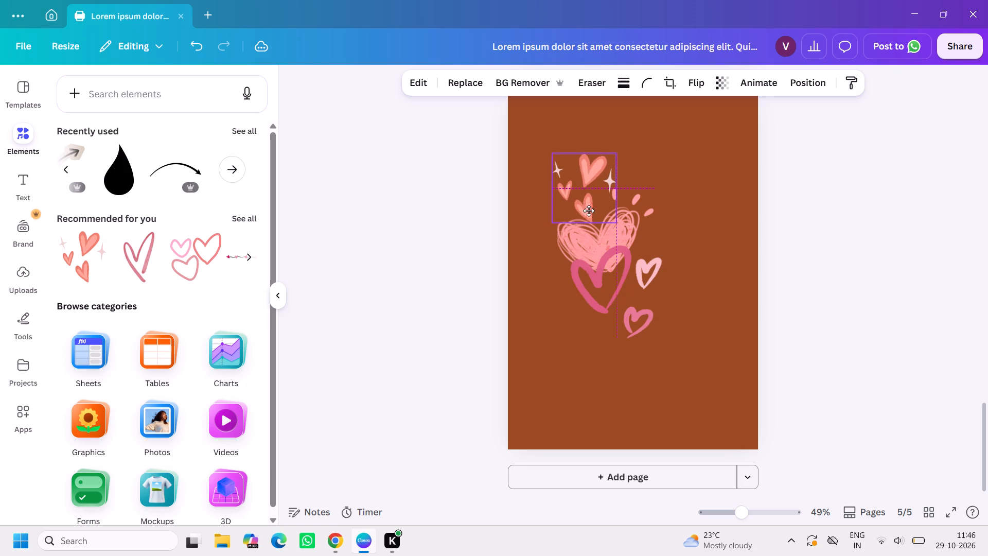
pyautogui.moveTo(589, 211); pyautogui.dragTo(572, 199)
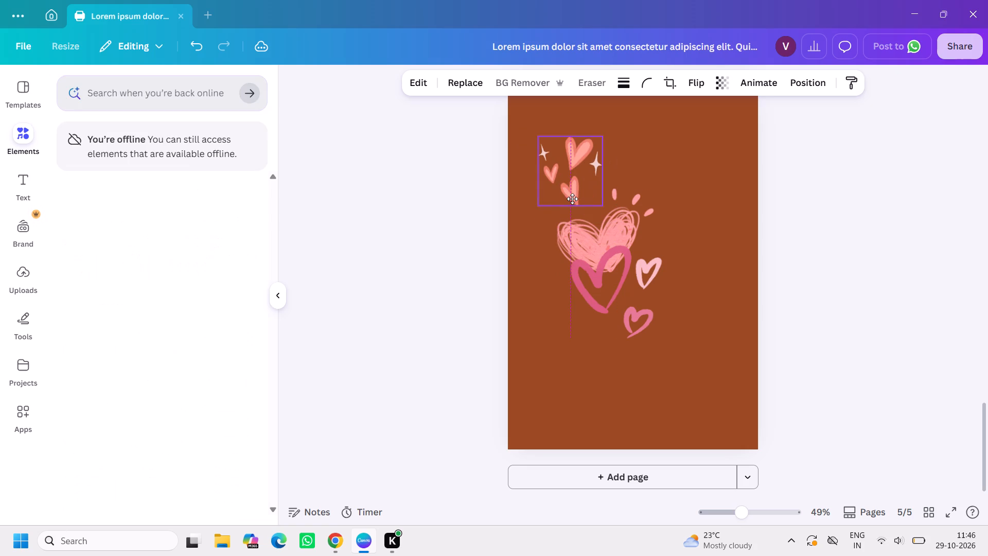